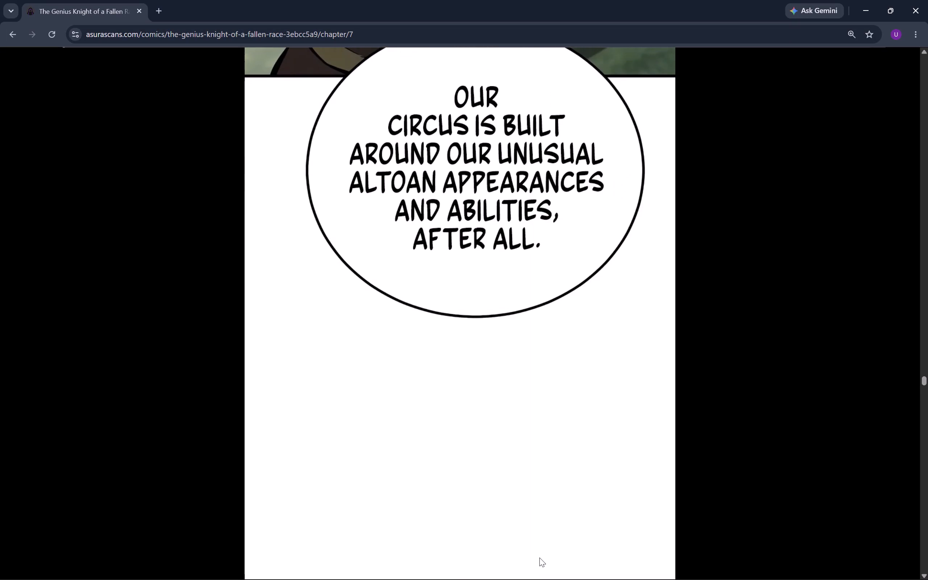
Read chapter 7 of The Genius Knight of a Fallen Race through the circus troupe's talk about Libert and Ajun.
{"action": "scroll", "coordinate": [539, 558], "scroll_direction": "down", "scroll_amount": 3}
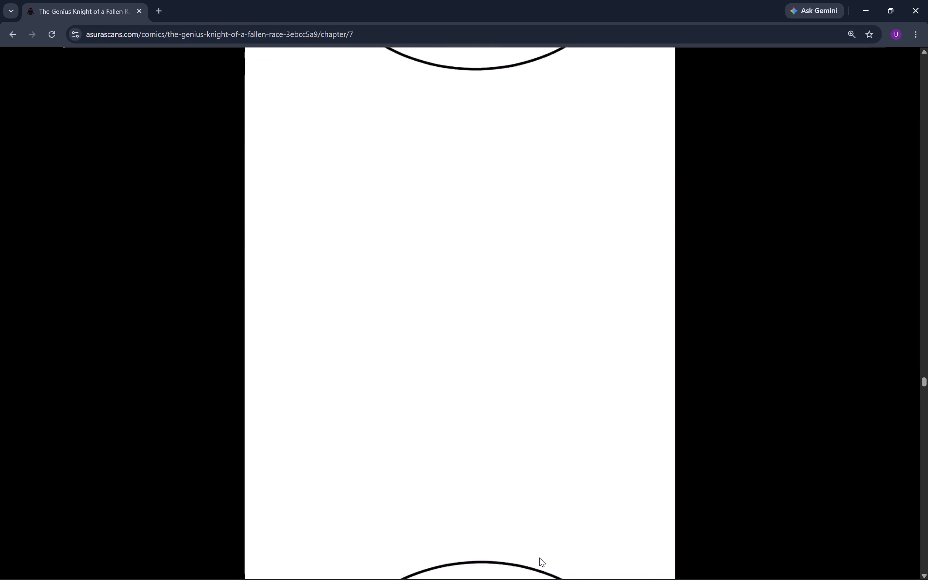
{"action": "scroll", "coordinate": [539, 558], "scroll_direction": "down", "scroll_amount": 2}
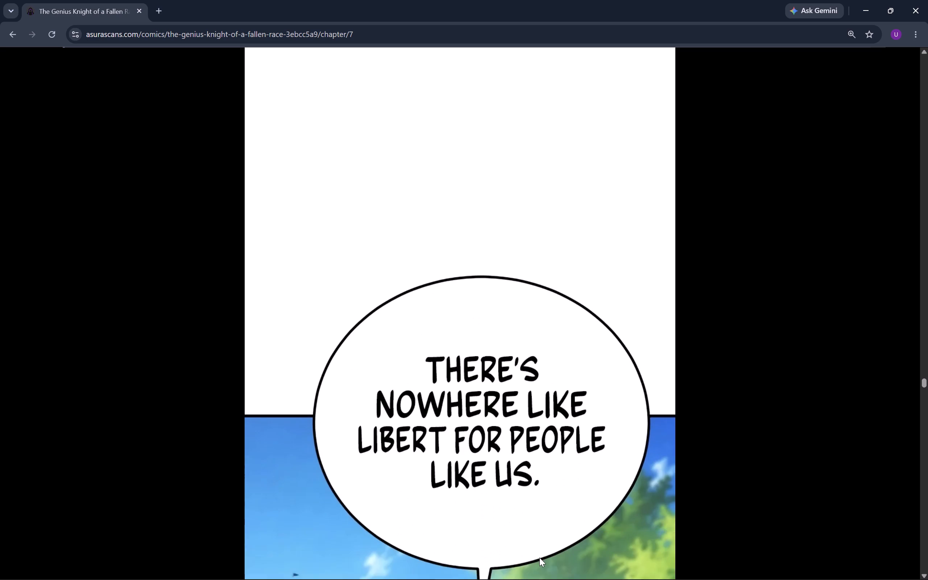
{"action": "scroll", "coordinate": [539, 558], "scroll_direction": "down", "scroll_amount": 8}
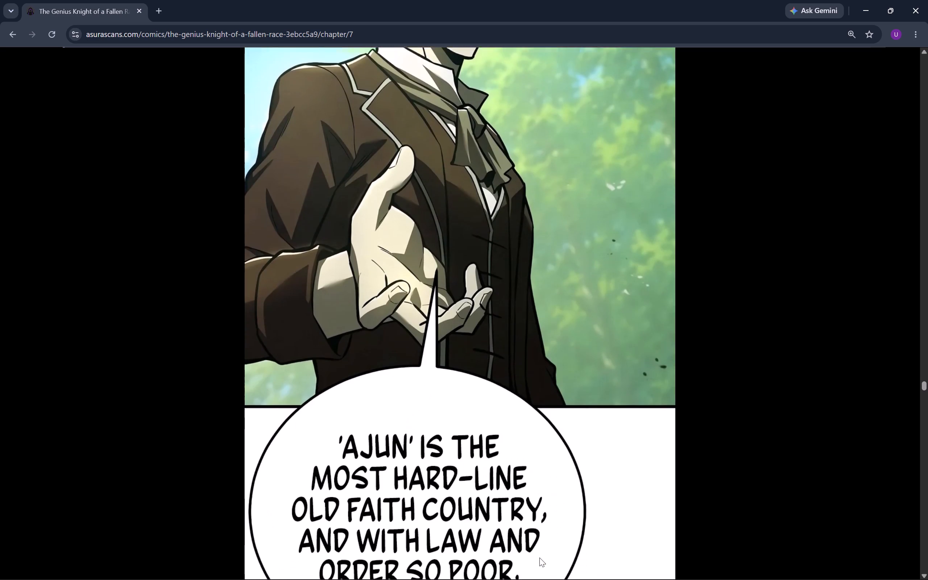
{"action": "scroll", "coordinate": [539, 558], "scroll_direction": "down", "scroll_amount": 2}
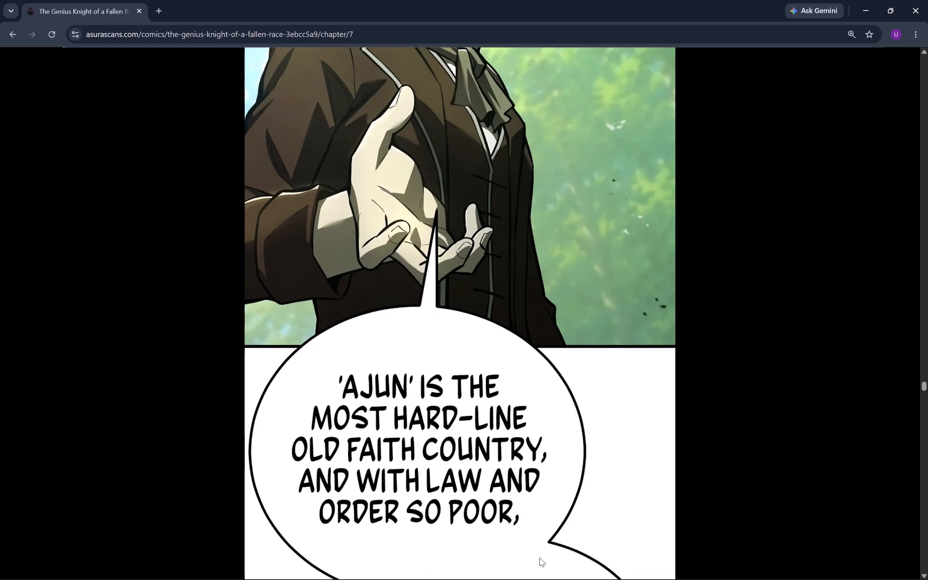
{"action": "scroll", "coordinate": [539, 558], "scroll_direction": "down", "scroll_amount": 3}
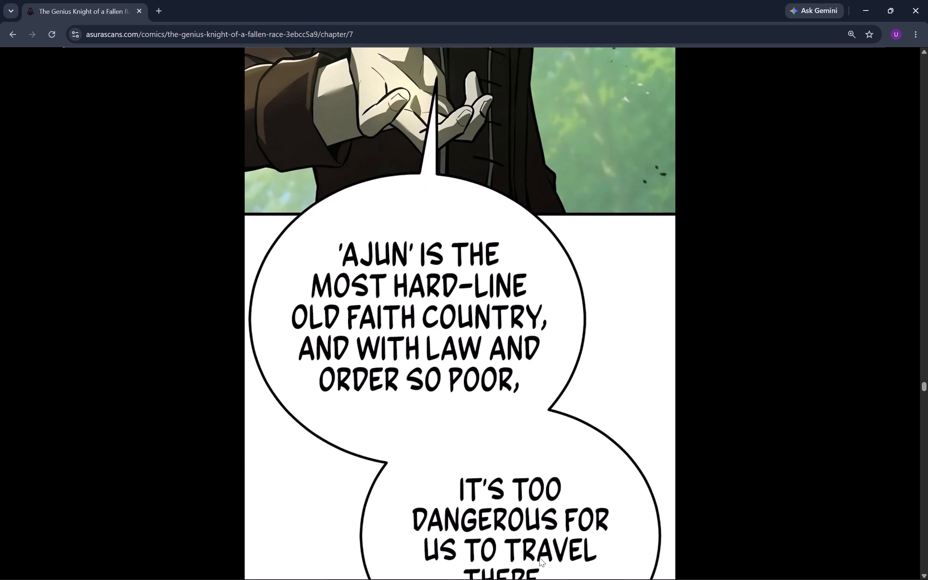
{"action": "scroll", "coordinate": [539, 558], "scroll_direction": "down", "scroll_amount": 4}
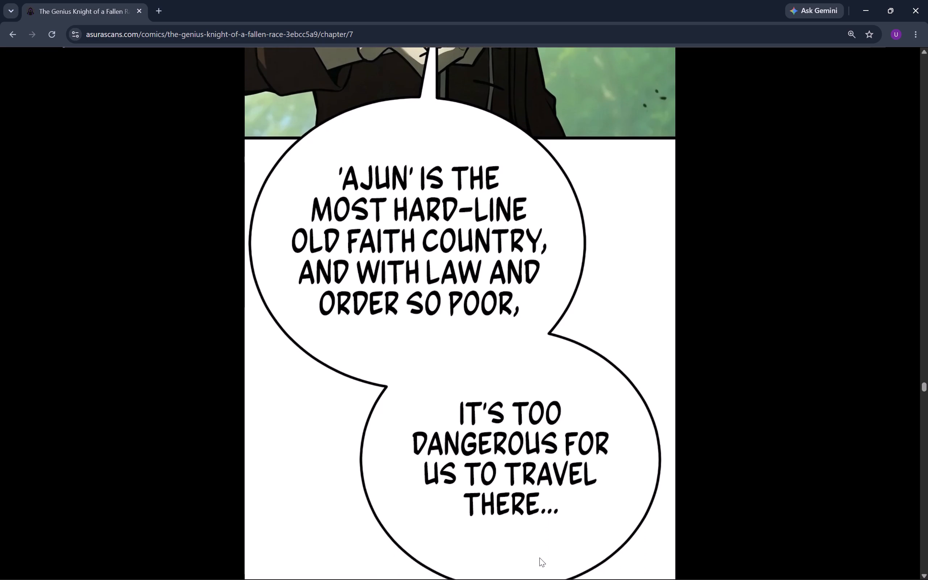
{"action": "scroll", "coordinate": [539, 558], "scroll_direction": "down", "scroll_amount": 3}
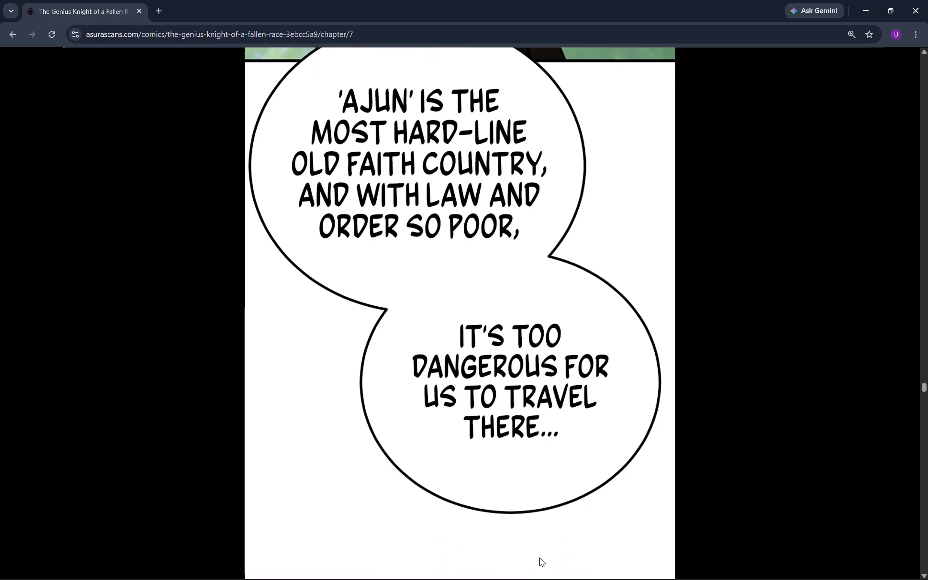
{"action": "scroll", "coordinate": [539, 558], "scroll_direction": "down", "scroll_amount": 1}
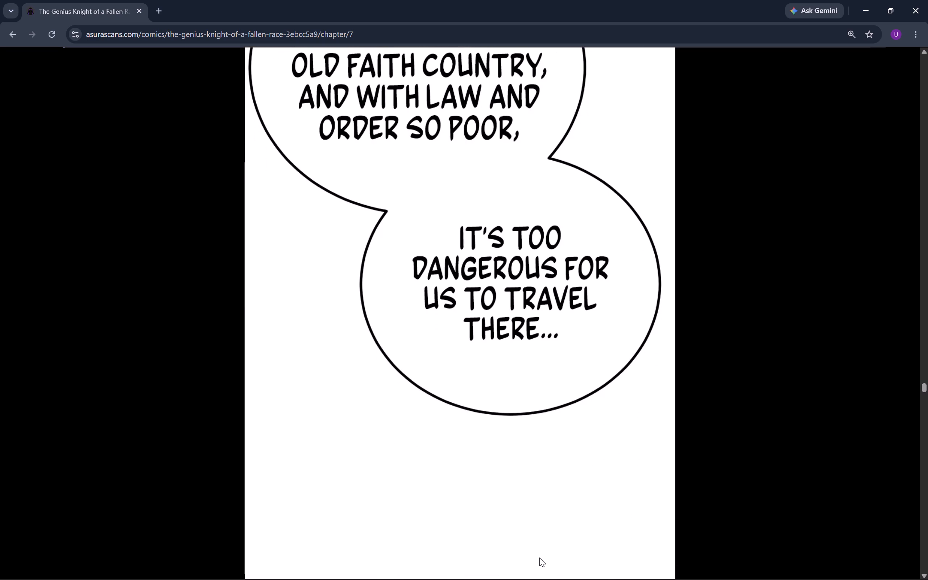
Continue reading the chapter through the passage on Ruman's history and the Alto Empire uprising.
{"action": "scroll", "coordinate": [539, 558], "scroll_direction": "down", "scroll_amount": 5}
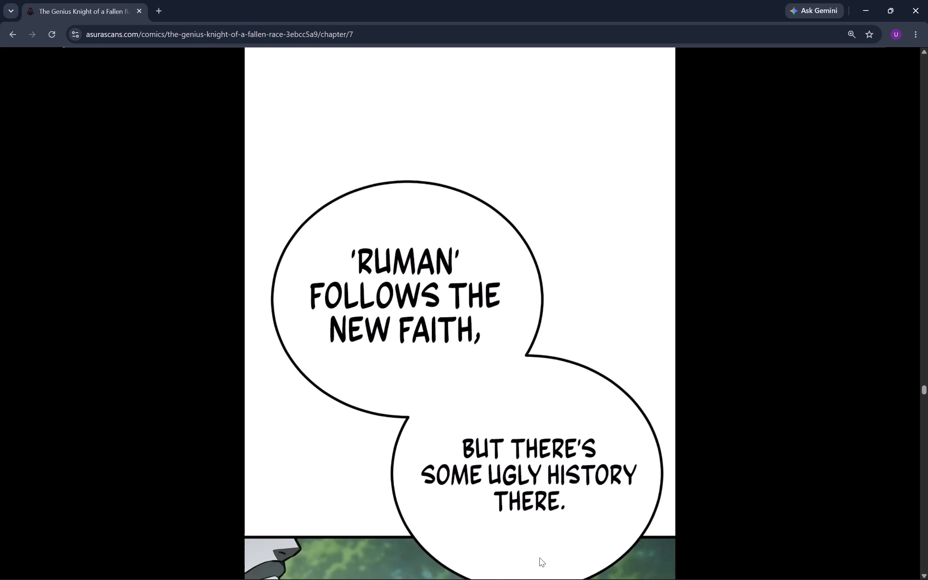
{"action": "scroll", "coordinate": [539, 558], "scroll_direction": "down", "scroll_amount": 2}
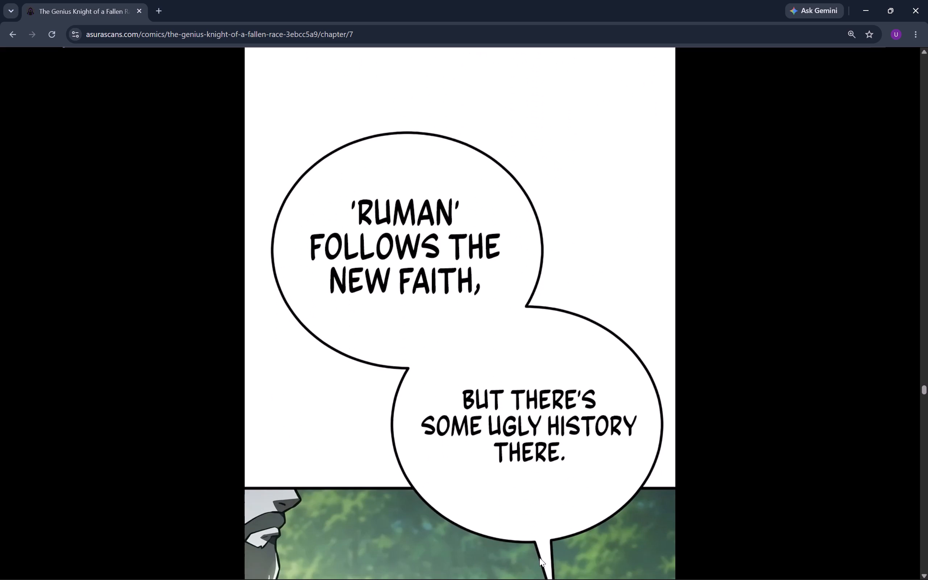
{"action": "scroll", "coordinate": [539, 558], "scroll_direction": "down", "scroll_amount": 4}
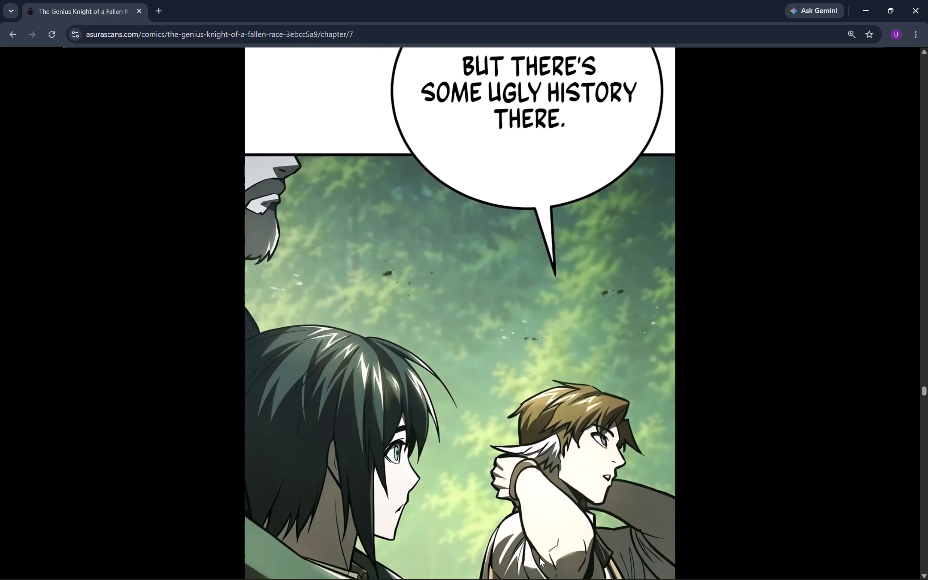
{"action": "scroll", "coordinate": [539, 558], "scroll_direction": "down", "scroll_amount": 9}
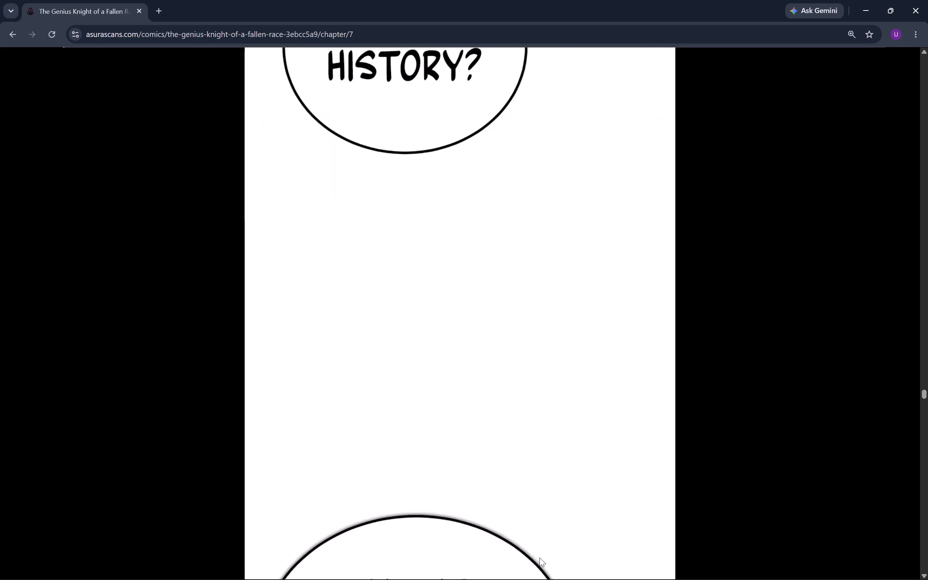
{"action": "scroll", "coordinate": [539, 558], "scroll_direction": "down", "scroll_amount": 2}
{"action": "scroll", "coordinate": [635, 526], "scroll_direction": "down", "scroll_amount": 4}
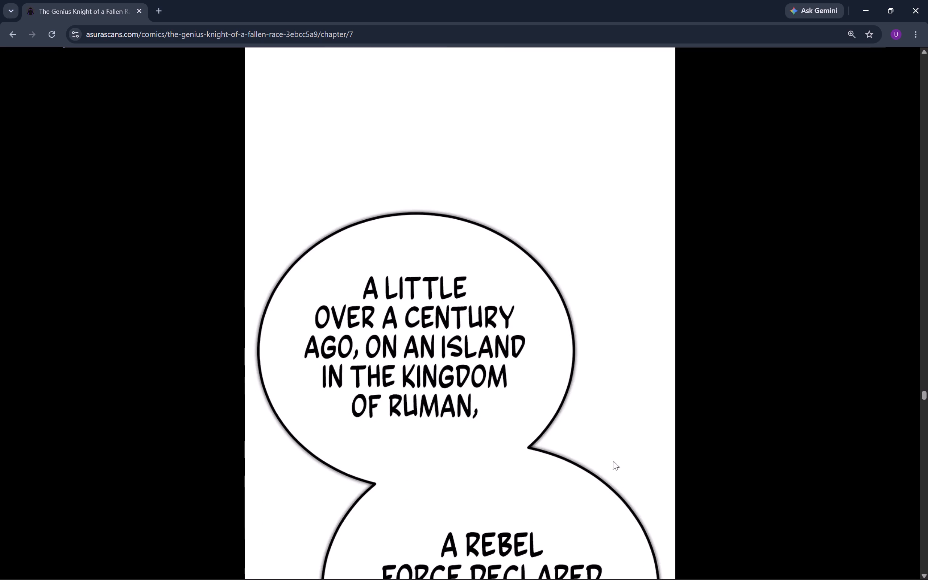
{"action": "scroll", "coordinate": [612, 432], "scroll_direction": "down", "scroll_amount": 4}
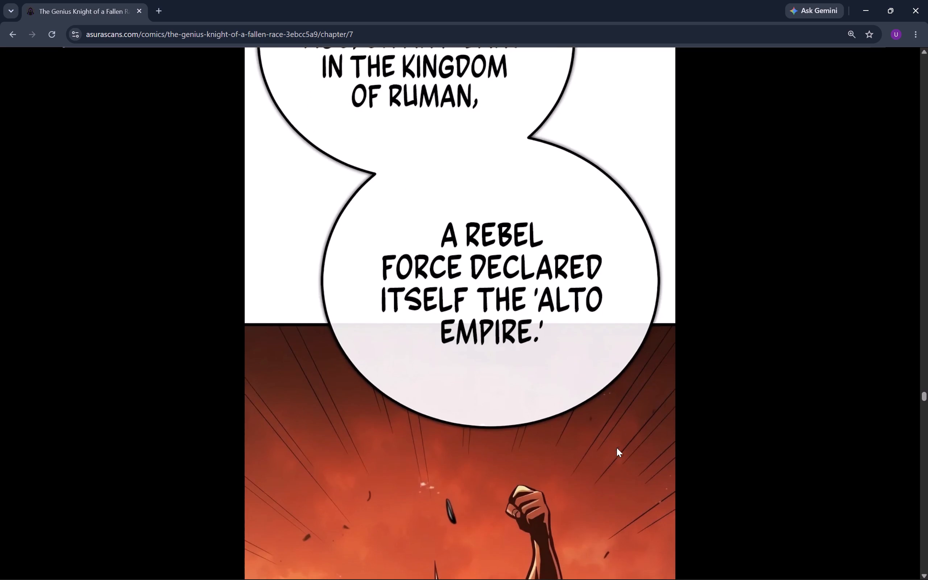
{"action": "scroll", "coordinate": [617, 455], "scroll_direction": "down", "scroll_amount": 4}
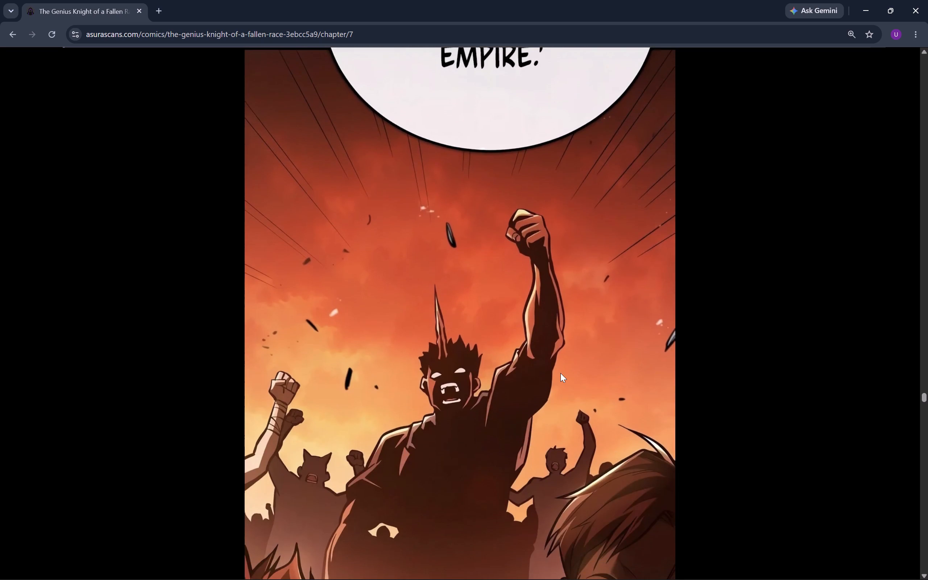
{"action": "scroll", "coordinate": [560, 373], "scroll_direction": "down", "scroll_amount": 2}
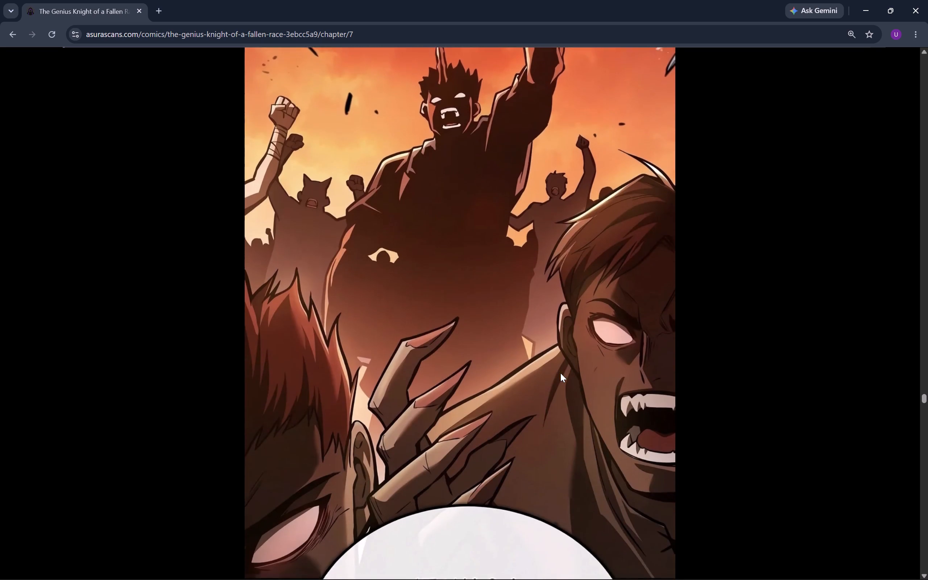
{"action": "scroll", "coordinate": [560, 373], "scroll_direction": "down", "scroll_amount": 1}
{"action": "scroll", "coordinate": [527, 315], "scroll_direction": "down", "scroll_amount": 2}
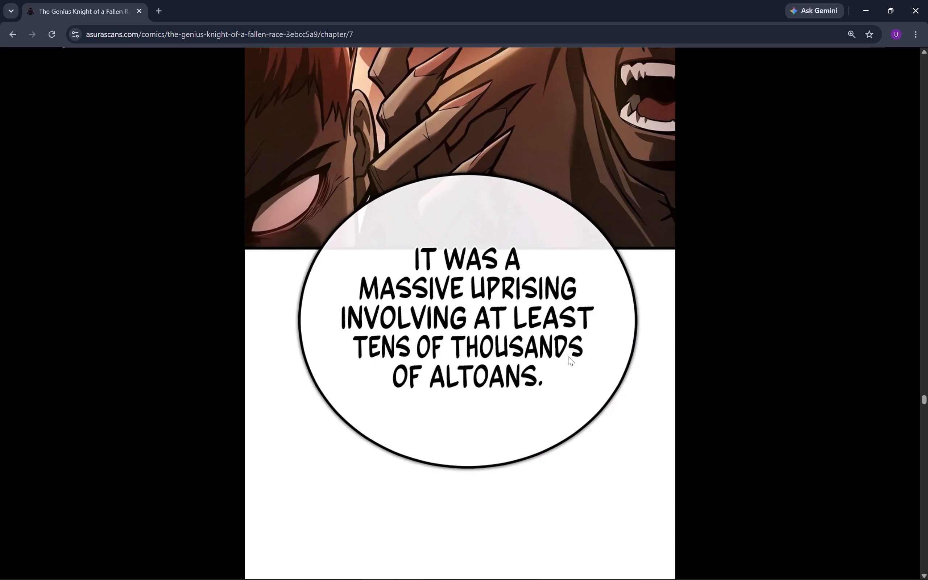
Read the panels about the Ruman royal family's response to the uprising and the fate of the Altoans.
{"action": "scroll", "coordinate": [568, 356], "scroll_direction": "down", "scroll_amount": 2}
{"action": "scroll", "coordinate": [612, 364], "scroll_direction": "down", "scroll_amount": 2}
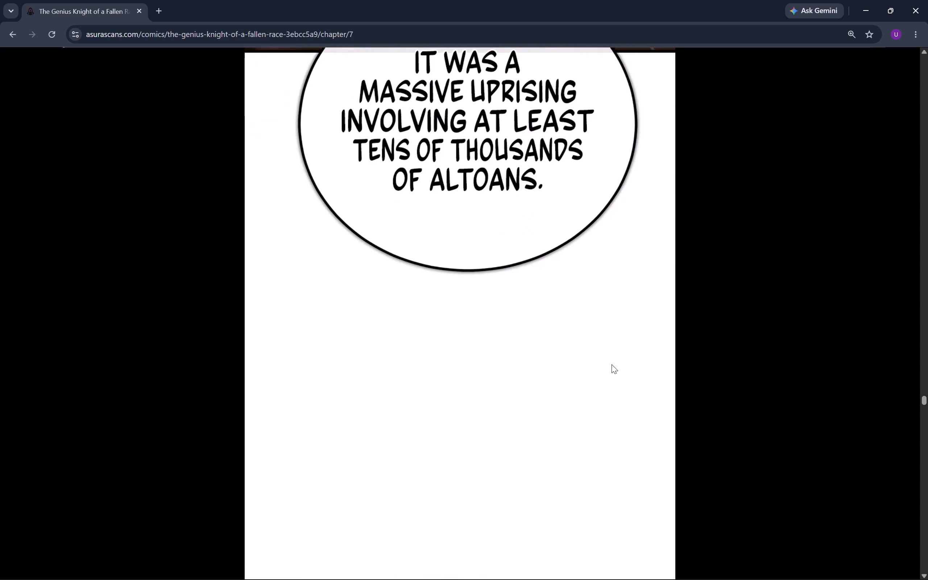
{"action": "scroll", "coordinate": [612, 364], "scroll_direction": "down", "scroll_amount": 4}
{"action": "scroll", "coordinate": [612, 364], "scroll_direction": "up", "scroll_amount": 1}
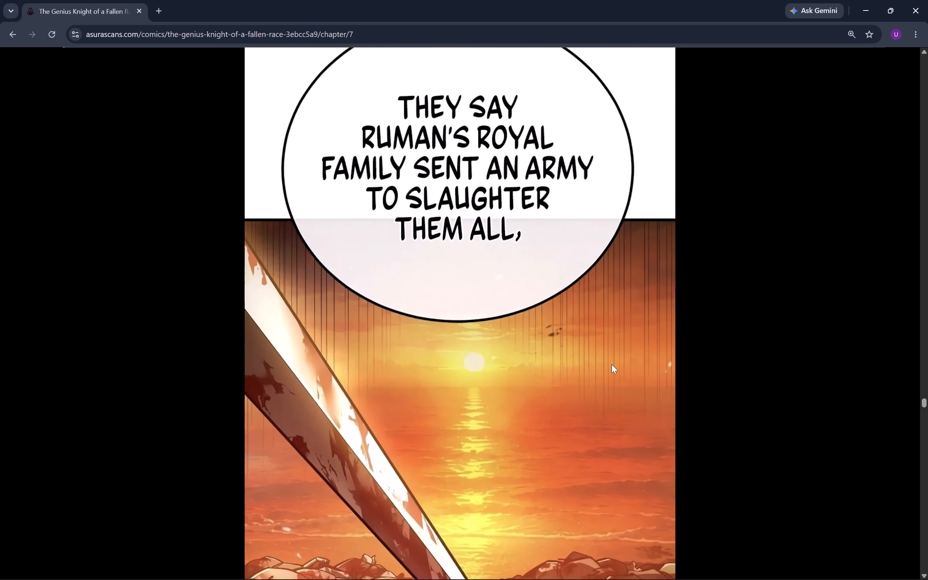
{"action": "scroll", "coordinate": [612, 364], "scroll_direction": "up", "scroll_amount": 1}
{"action": "scroll", "coordinate": [610, 263], "scroll_direction": "down", "scroll_amount": 2}
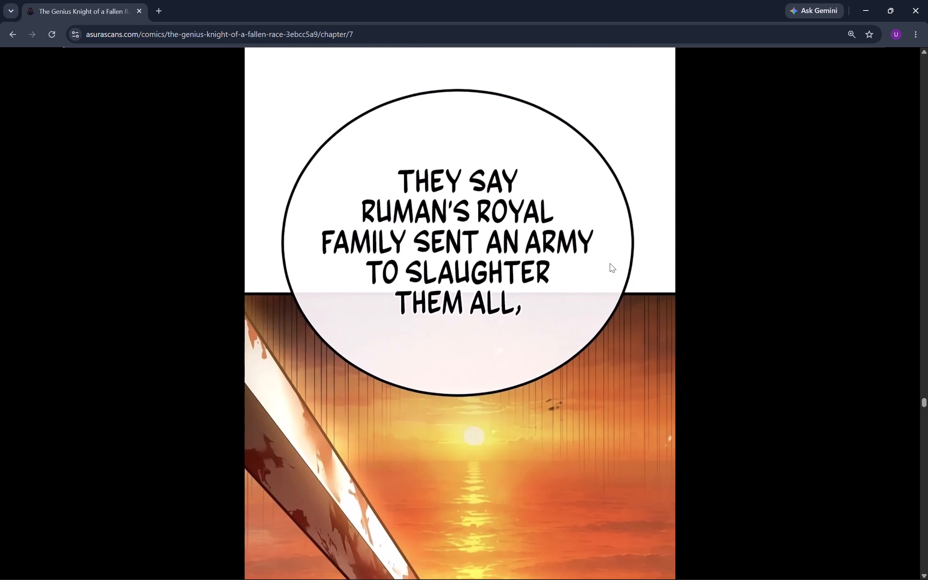
{"action": "scroll", "coordinate": [610, 263], "scroll_direction": "down", "scroll_amount": 8}
{"action": "scroll", "coordinate": [610, 263], "scroll_direction": "up", "scroll_amount": 1}
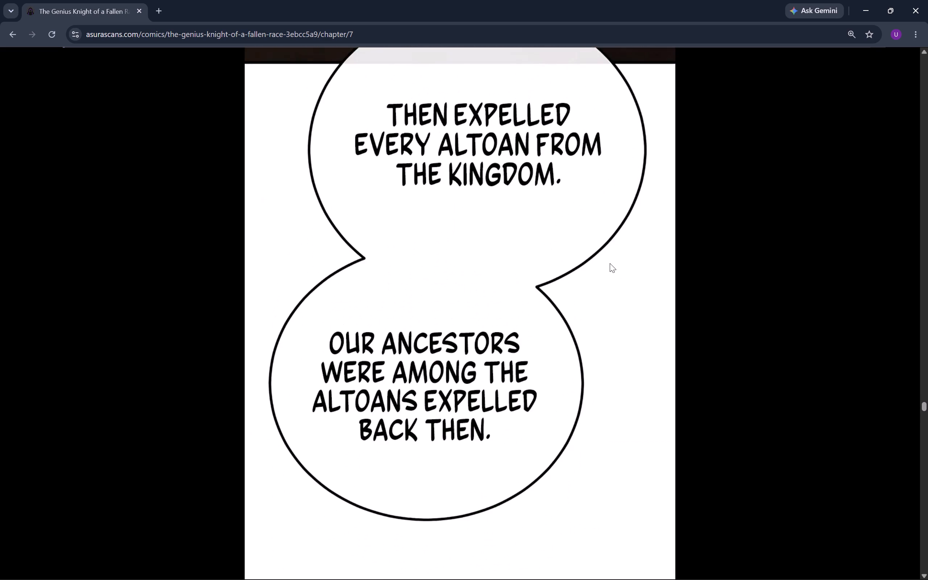
{"action": "scroll", "coordinate": [610, 263], "scroll_direction": "up", "scroll_amount": 1}
{"action": "scroll", "coordinate": [620, 222], "scroll_direction": "down", "scroll_amount": 2}
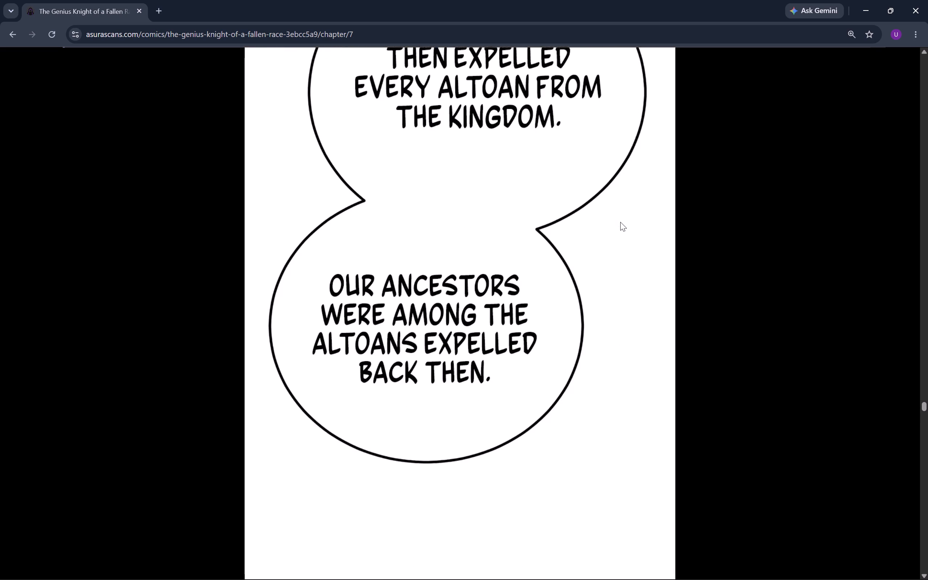
{"action": "scroll", "coordinate": [620, 222], "scroll_direction": "down", "scroll_amount": 1}
{"action": "scroll", "coordinate": [613, 289], "scroll_direction": "down", "scroll_amount": 3}
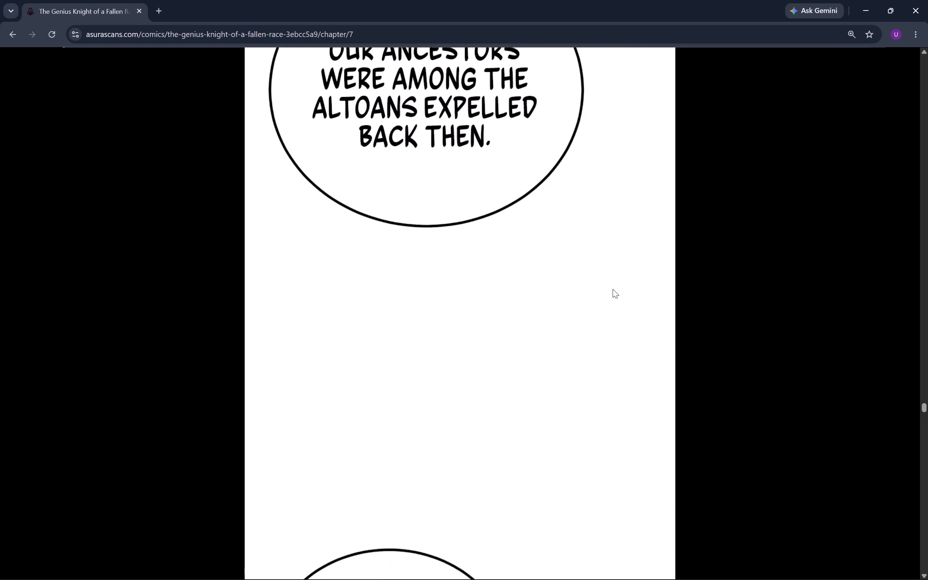
Read on through the mention of the savior and Penn's scene to the question about the Restorationists.
{"action": "scroll", "coordinate": [613, 289], "scroll_direction": "down", "scroll_amount": 3}
{"action": "scroll", "coordinate": [579, 385], "scroll_direction": "down", "scroll_amount": 5}
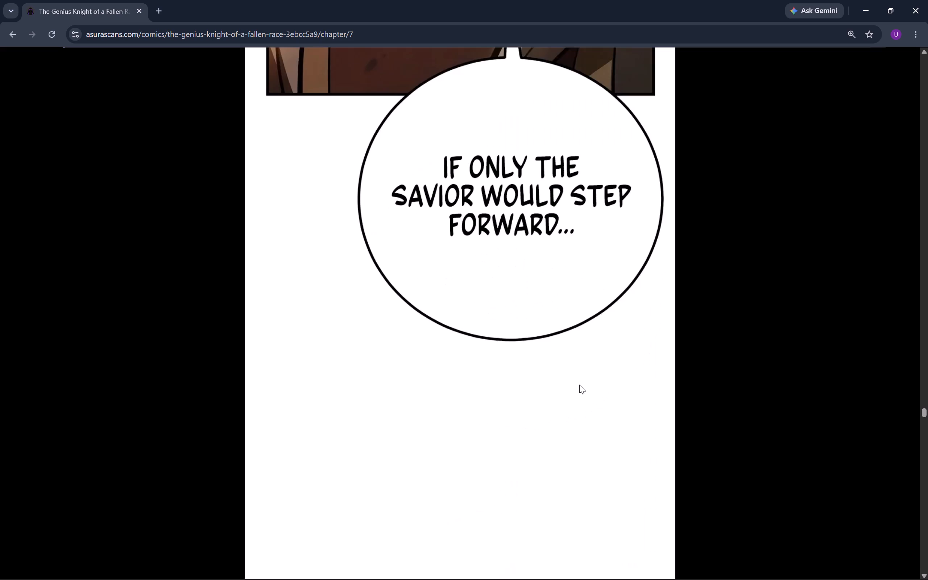
{"action": "scroll", "coordinate": [599, 433], "scroll_direction": "down", "scroll_amount": 5}
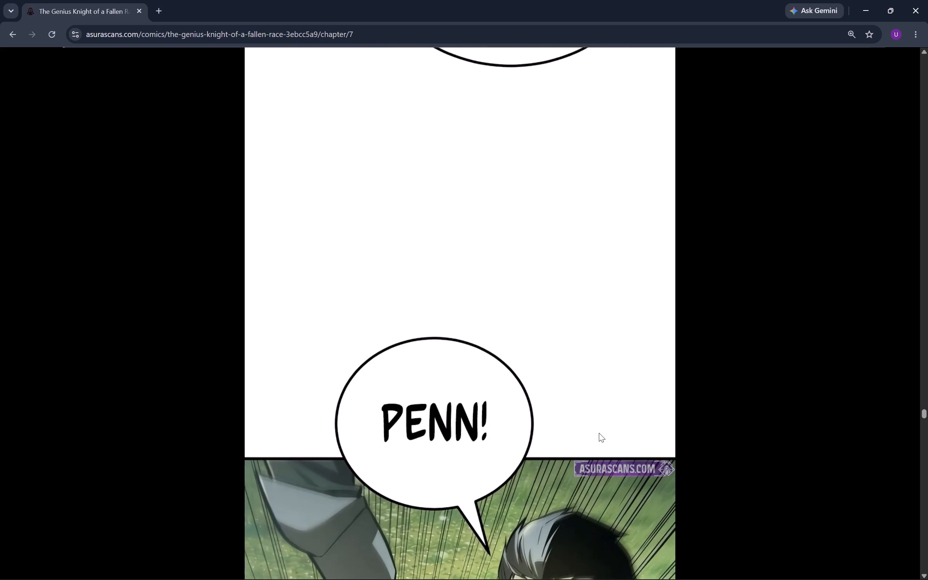
{"action": "scroll", "coordinate": [599, 433], "scroll_direction": "down", "scroll_amount": 4}
{"action": "scroll", "coordinate": [614, 470], "scroll_direction": "down", "scroll_amount": 2}
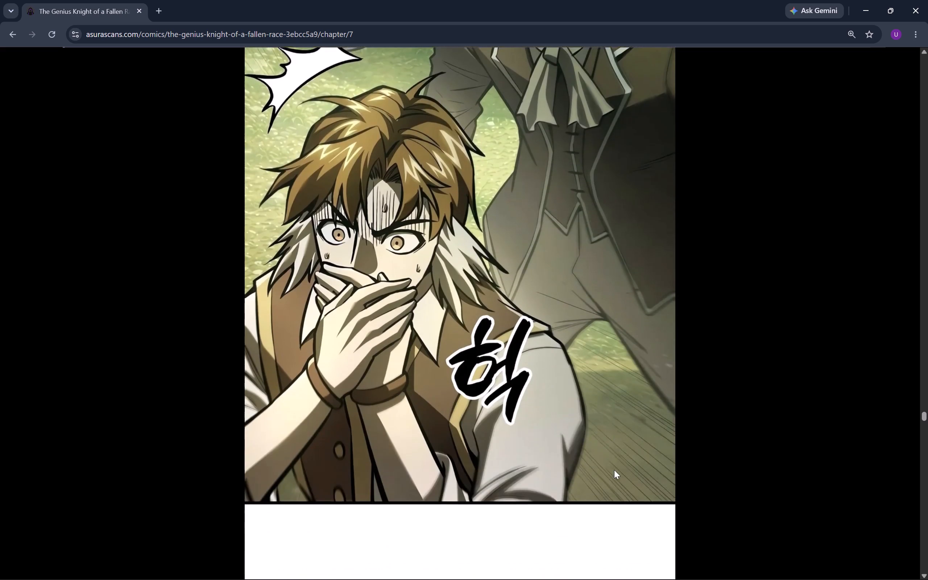
{"action": "scroll", "coordinate": [614, 470], "scroll_direction": "down", "scroll_amount": 2}
{"action": "scroll", "coordinate": [610, 332], "scroll_direction": "down", "scroll_amount": 7}
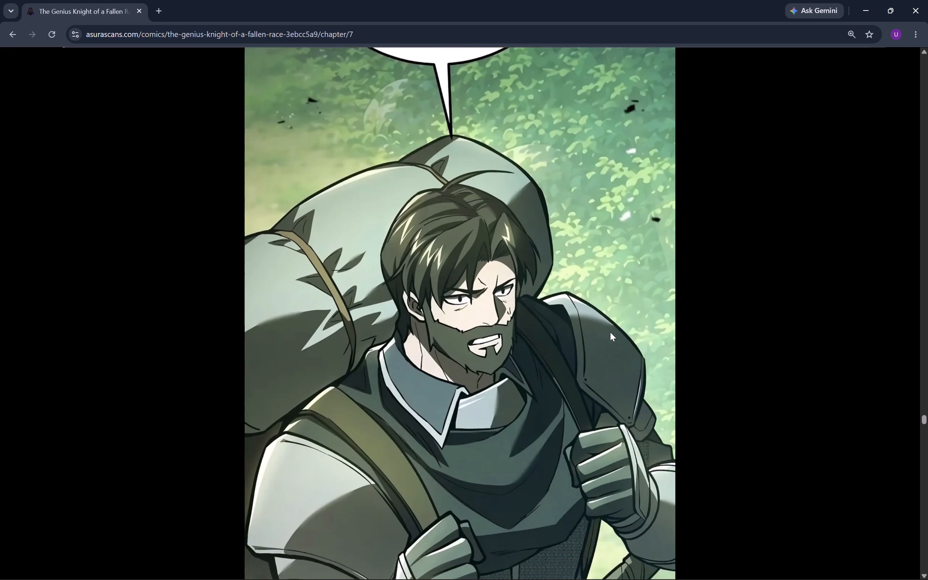
{"action": "scroll", "coordinate": [610, 332], "scroll_direction": "down", "scroll_amount": 4}
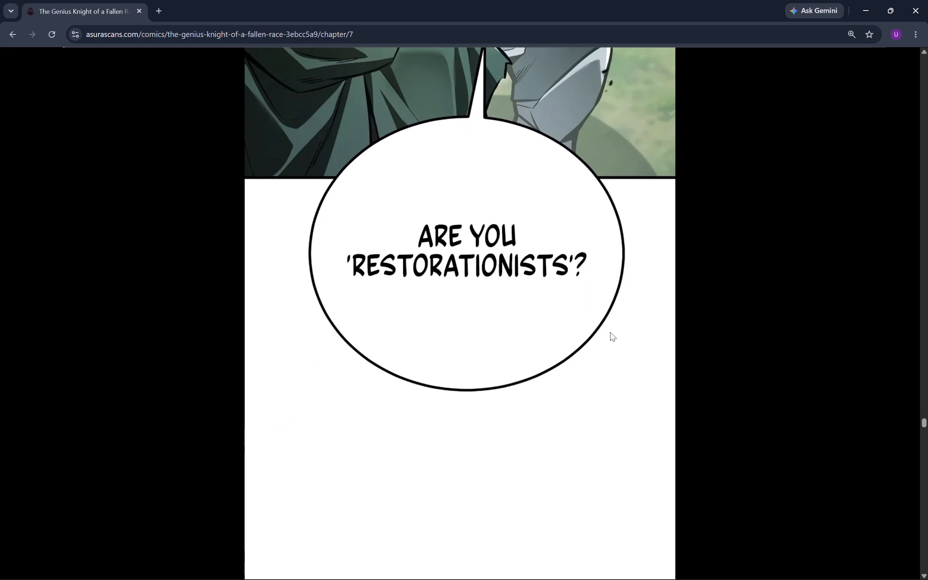
Read the reply to the Restorationist question and continue to the panel advising the group to be careful.
{"action": "scroll", "coordinate": [610, 332], "scroll_direction": "down", "scroll_amount": 5}
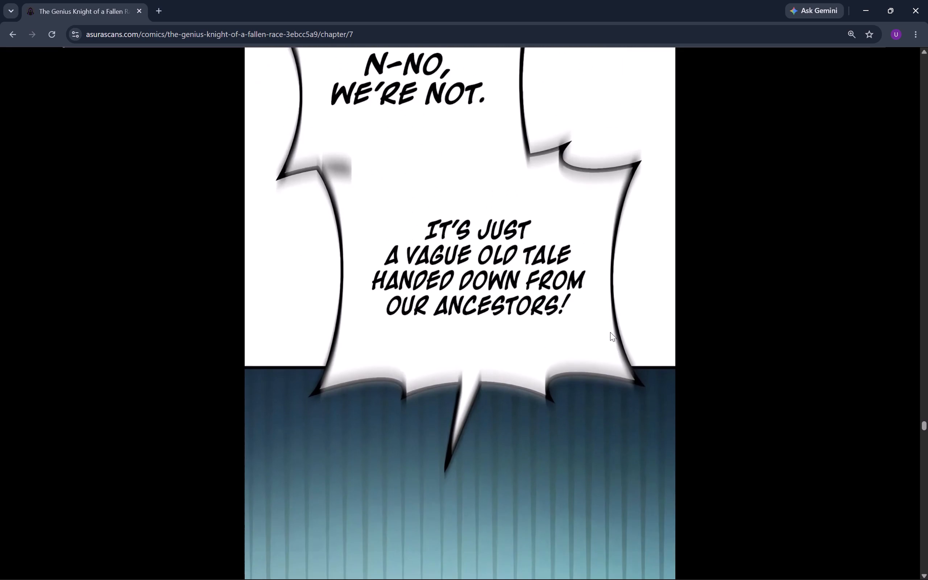
{"action": "scroll", "coordinate": [610, 332], "scroll_direction": "down", "scroll_amount": 1}
{"action": "scroll", "coordinate": [520, 230], "scroll_direction": "down", "scroll_amount": 3}
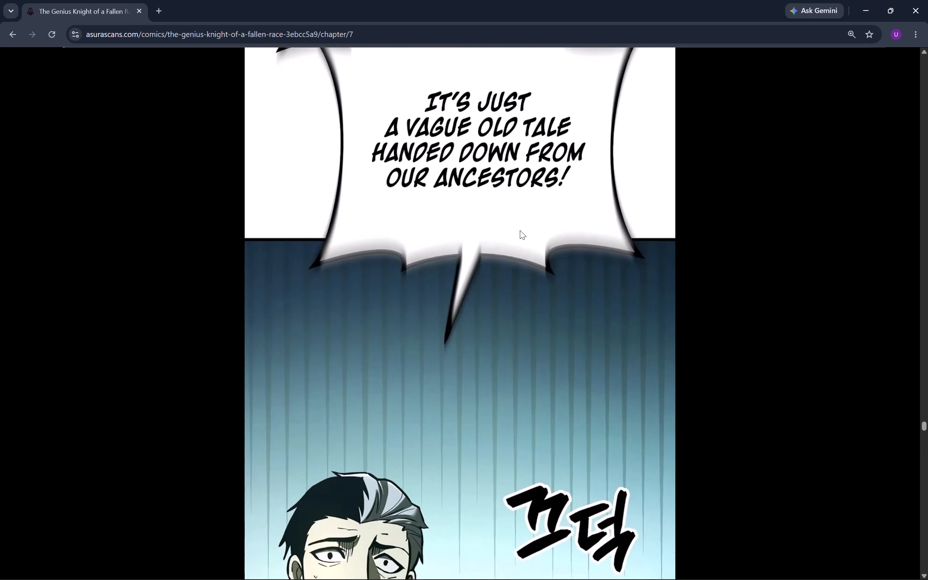
{"action": "scroll", "coordinate": [520, 230], "scroll_direction": "down", "scroll_amount": 5}
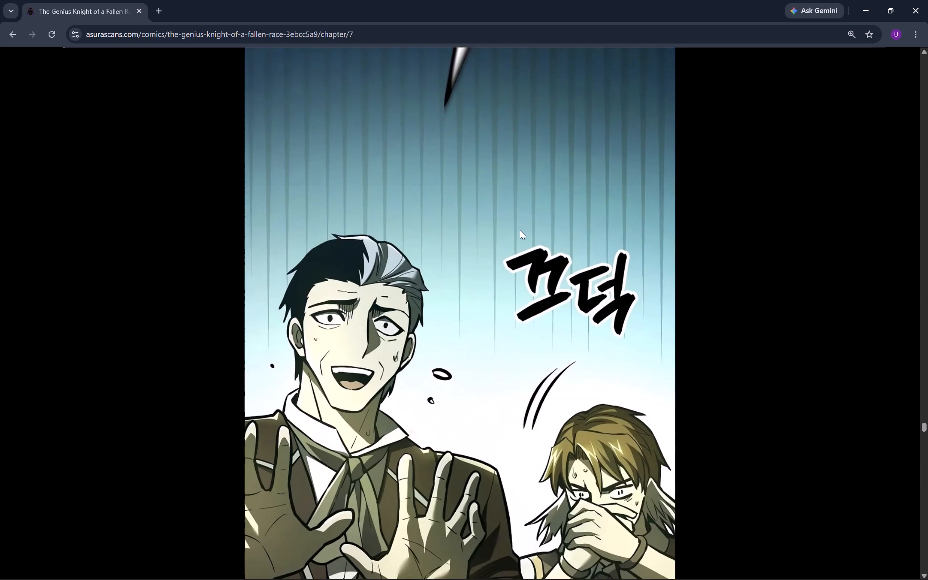
{"action": "scroll", "coordinate": [520, 230], "scroll_direction": "down", "scroll_amount": 7}
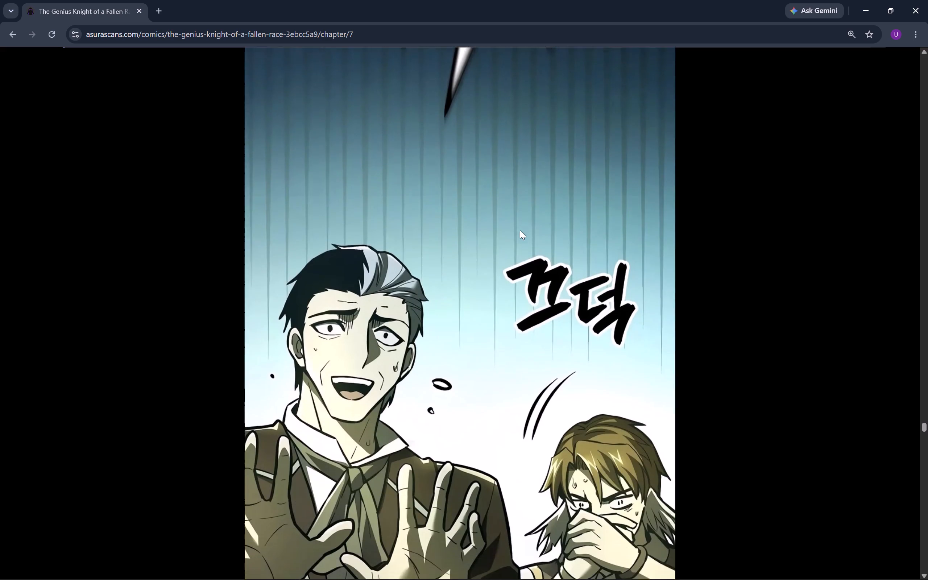
{"action": "scroll", "coordinate": [520, 230], "scroll_direction": "down", "scroll_amount": 6}
{"action": "scroll", "coordinate": [648, 303], "scroll_direction": "down", "scroll_amount": 6}
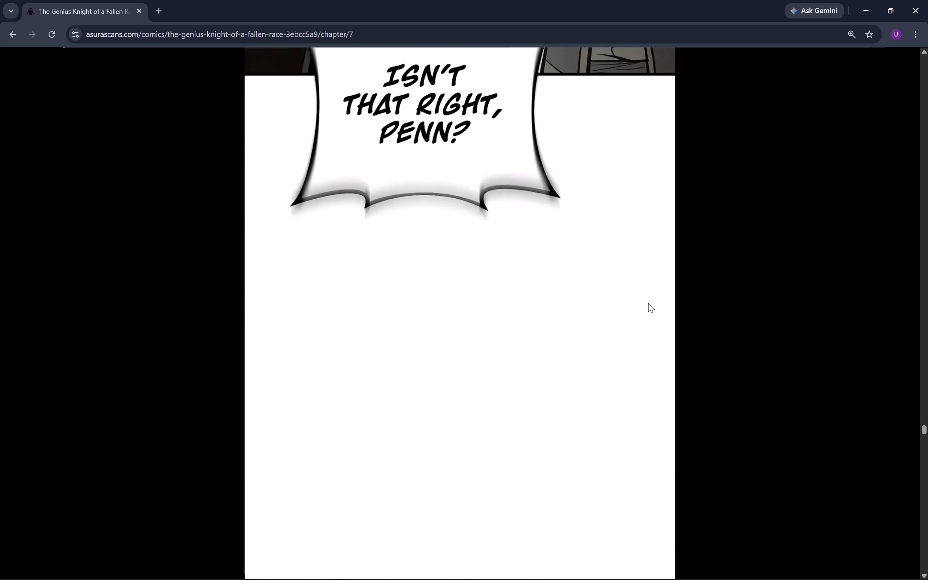
{"action": "scroll", "coordinate": [648, 303], "scroll_direction": "down", "scroll_amount": 2}
{"action": "scroll", "coordinate": [659, 363], "scroll_direction": "down", "scroll_amount": 5}
{"action": "scroll", "coordinate": [560, 359], "scroll_direction": "down", "scroll_amount": 1}
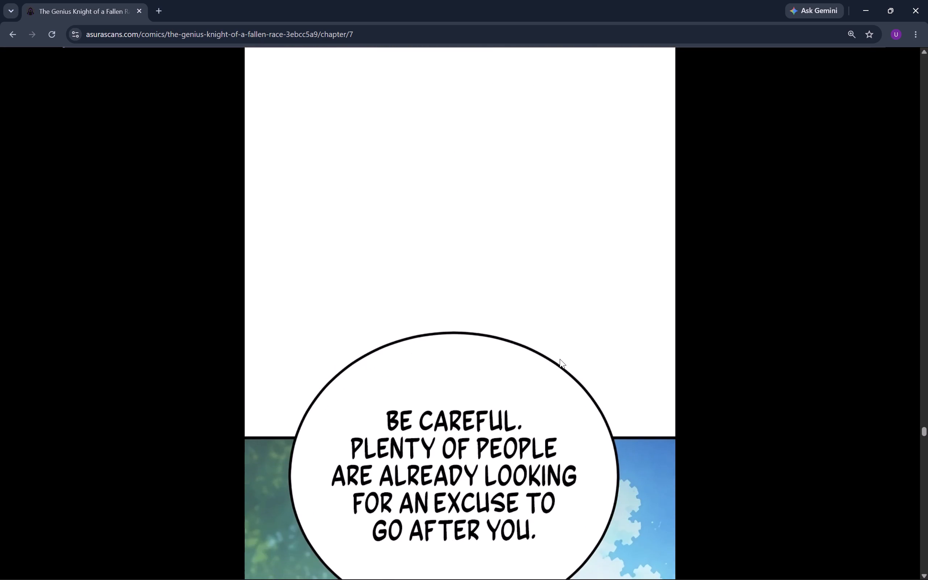
{"action": "scroll", "coordinate": [560, 359], "scroll_direction": "down", "scroll_amount": 6}
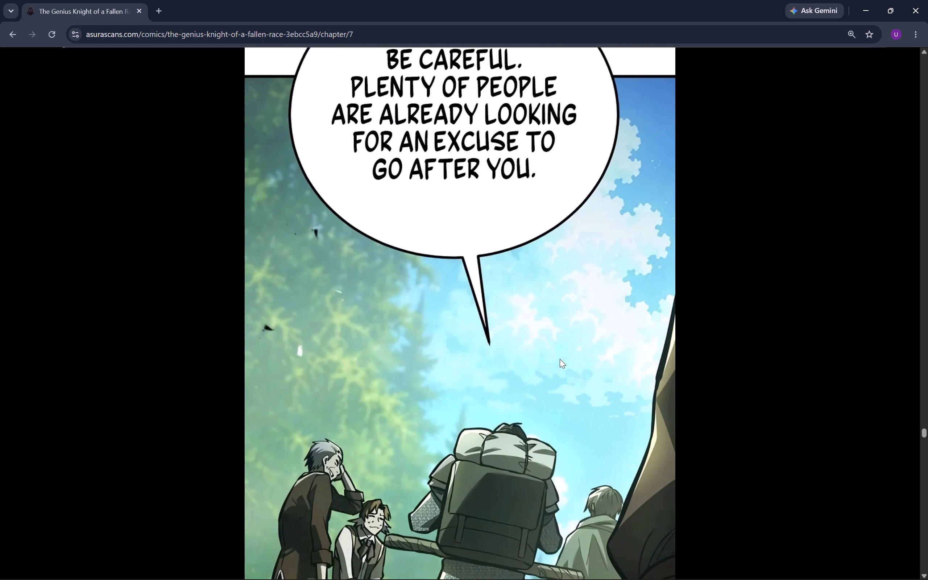
Read on from the warning to be careful through the group's farewell wishes to Shan.
{"action": "scroll", "coordinate": [513, 345], "scroll_direction": "down", "scroll_amount": 7}
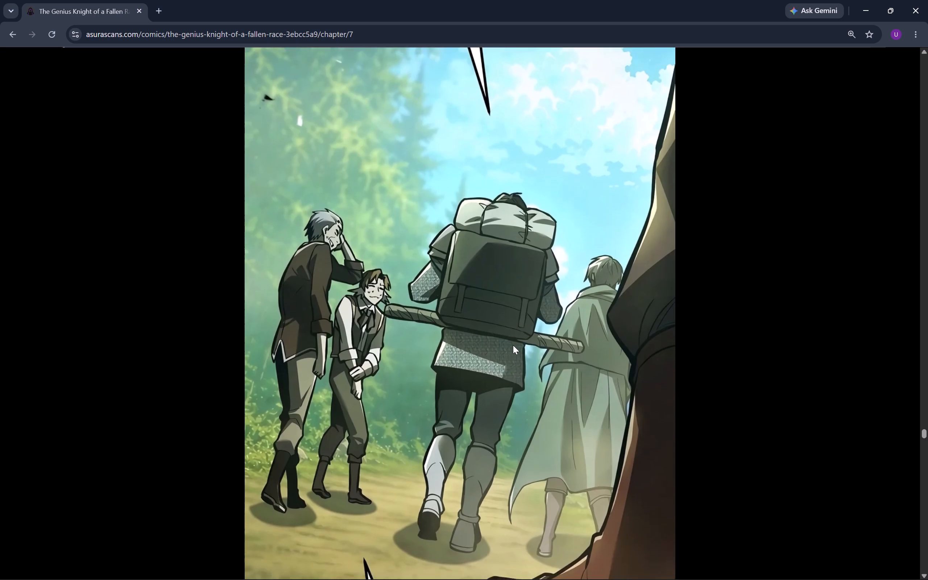
{"action": "scroll", "coordinate": [513, 345], "scroll_direction": "down", "scroll_amount": 7}
{"action": "scroll", "coordinate": [513, 345], "scroll_direction": "up", "scroll_amount": 1}
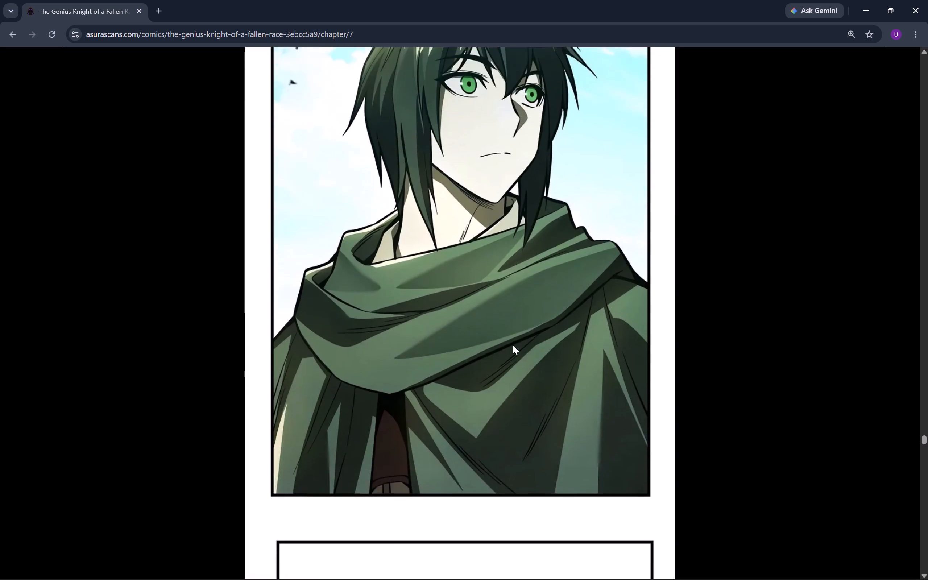
{"action": "scroll", "coordinate": [513, 345], "scroll_direction": "up", "scroll_amount": 1}
{"action": "scroll", "coordinate": [513, 345], "scroll_direction": "down", "scroll_amount": 5}
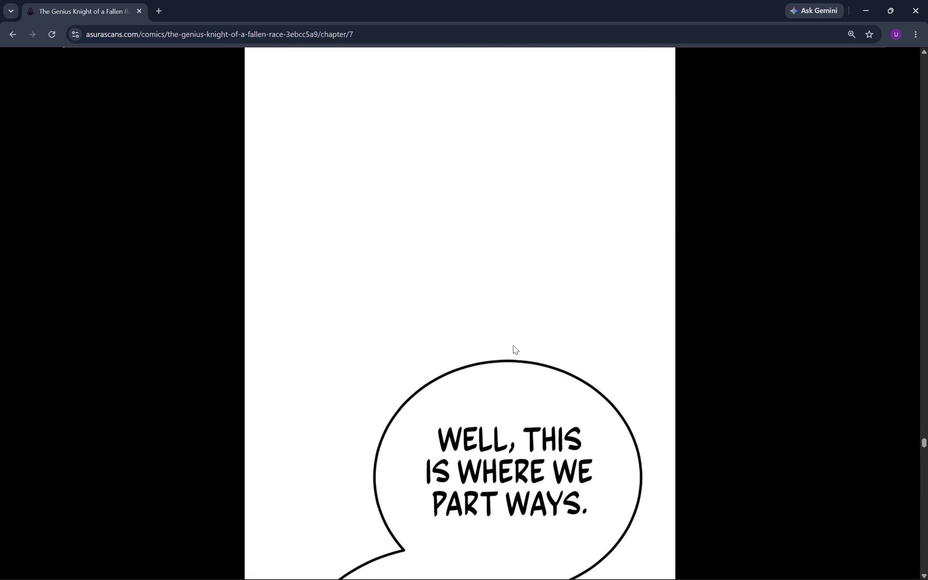
{"action": "scroll", "coordinate": [513, 345], "scroll_direction": "down", "scroll_amount": 5}
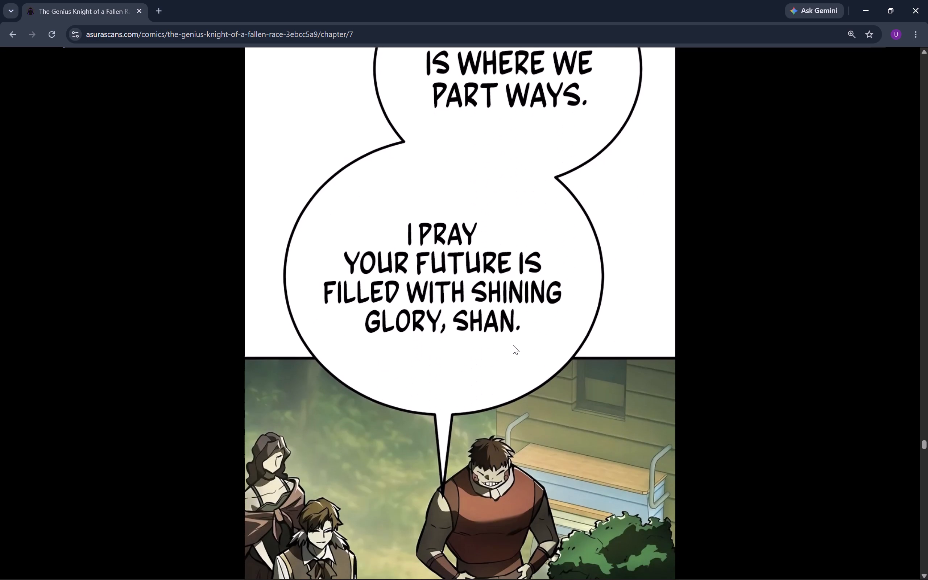
{"action": "scroll", "coordinate": [513, 345], "scroll_direction": "down", "scroll_amount": 2}
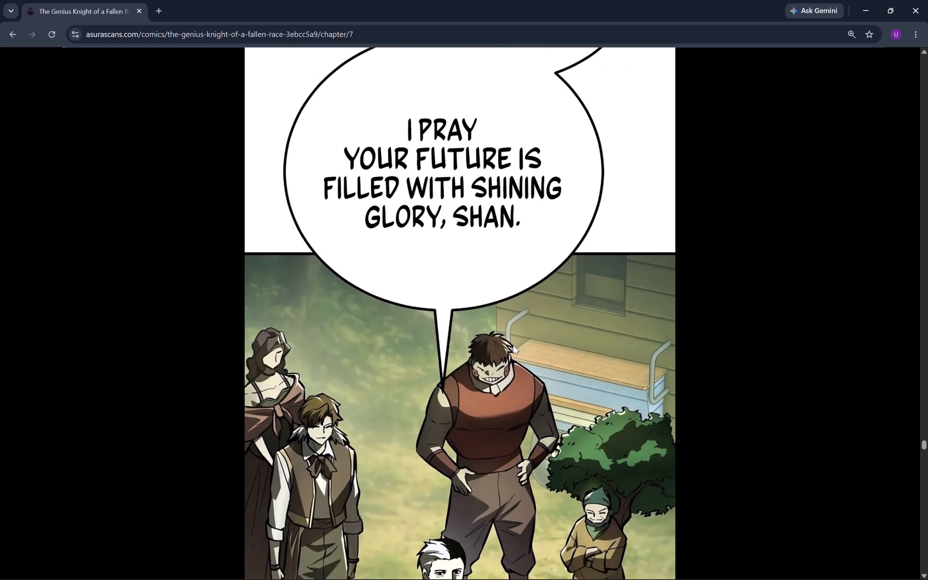
{"action": "scroll", "coordinate": [513, 345], "scroll_direction": "down", "scroll_amount": 6}
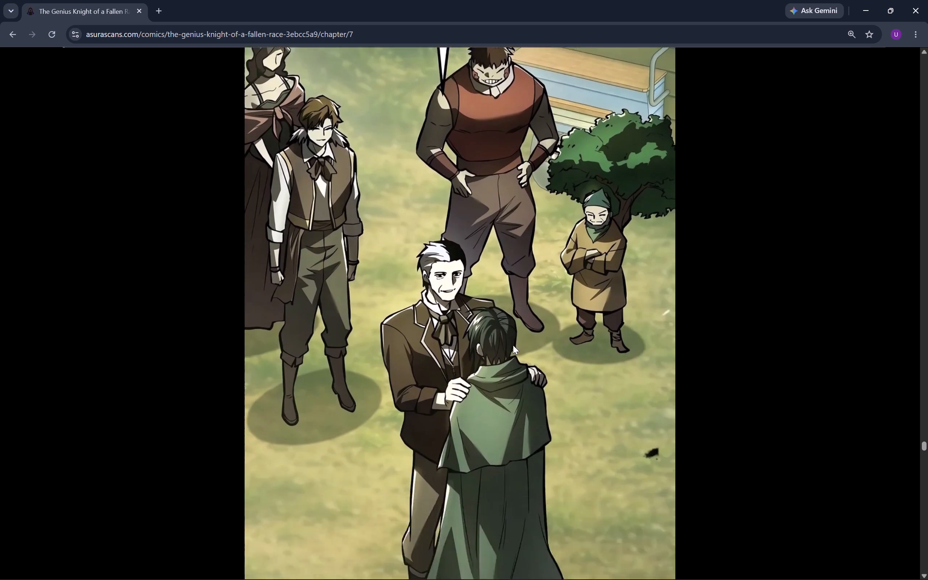
{"action": "scroll", "coordinate": [513, 345], "scroll_direction": "down", "scroll_amount": 3}
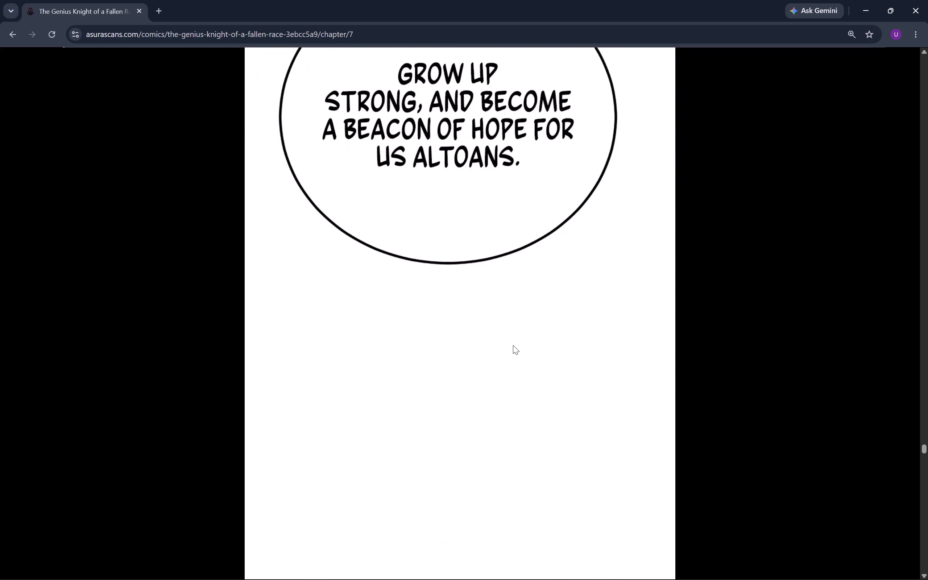
Read the panels of the winged girl hugging Shan, up to her words about her pretty-eyed knight.
{"action": "scroll", "coordinate": [513, 345], "scroll_direction": "down", "scroll_amount": 8}
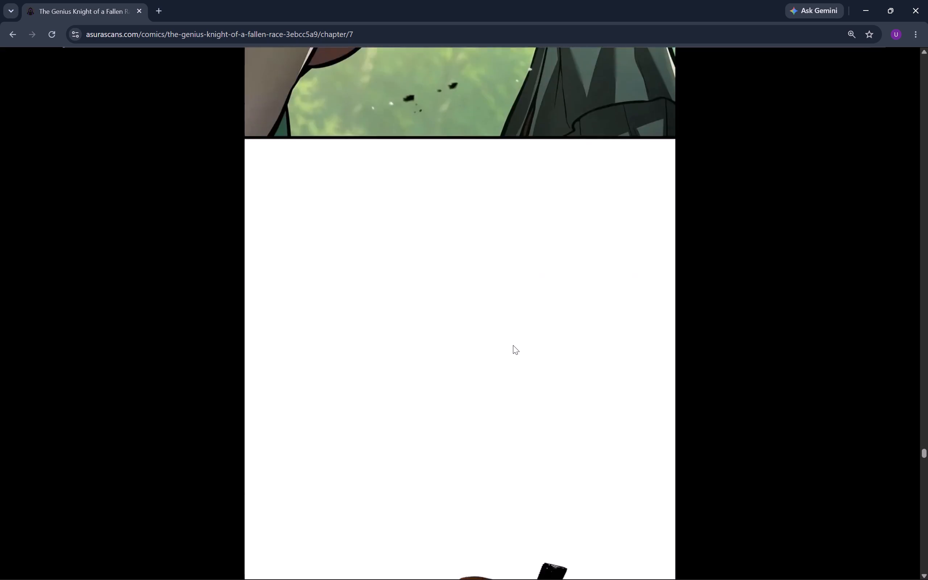
{"action": "scroll", "coordinate": [513, 345], "scroll_direction": "down", "scroll_amount": 5}
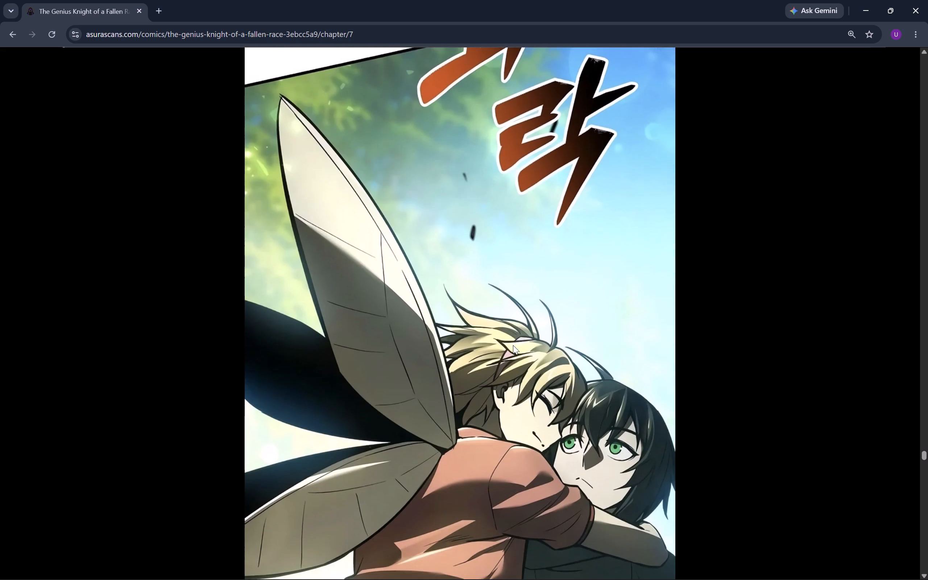
{"action": "scroll", "coordinate": [513, 345], "scroll_direction": "down", "scroll_amount": 8}
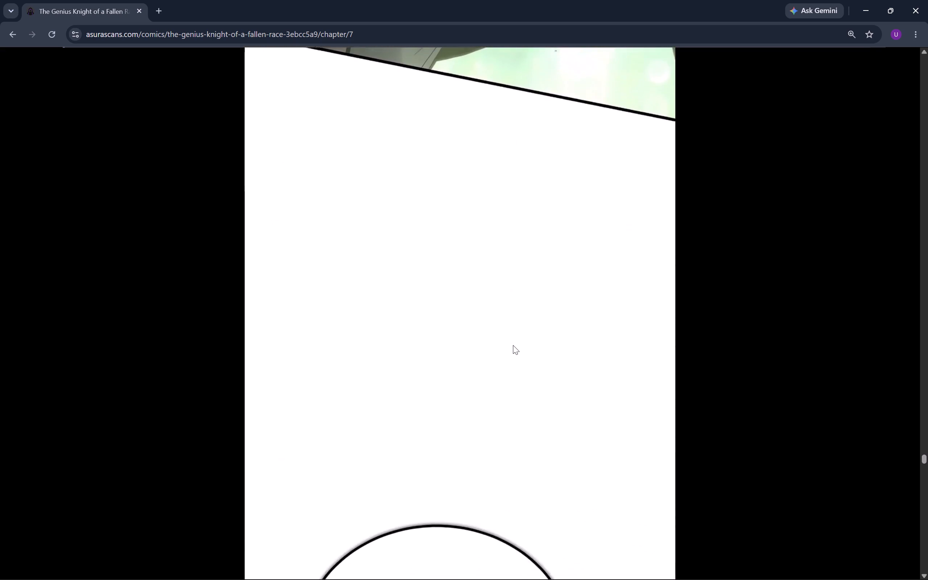
{"action": "scroll", "coordinate": [513, 345], "scroll_direction": "down", "scroll_amount": 5}
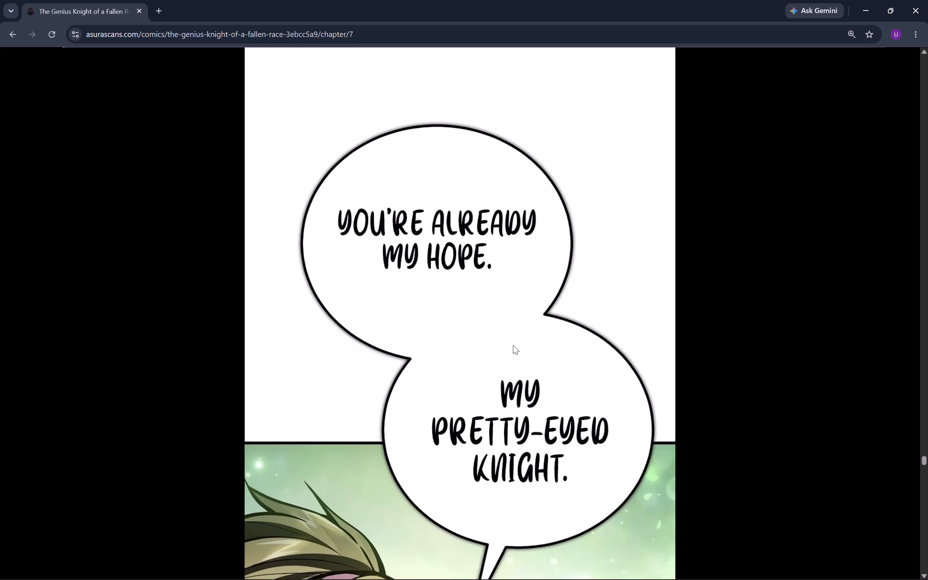
{"action": "scroll", "coordinate": [513, 345], "scroll_direction": "down", "scroll_amount": 1}
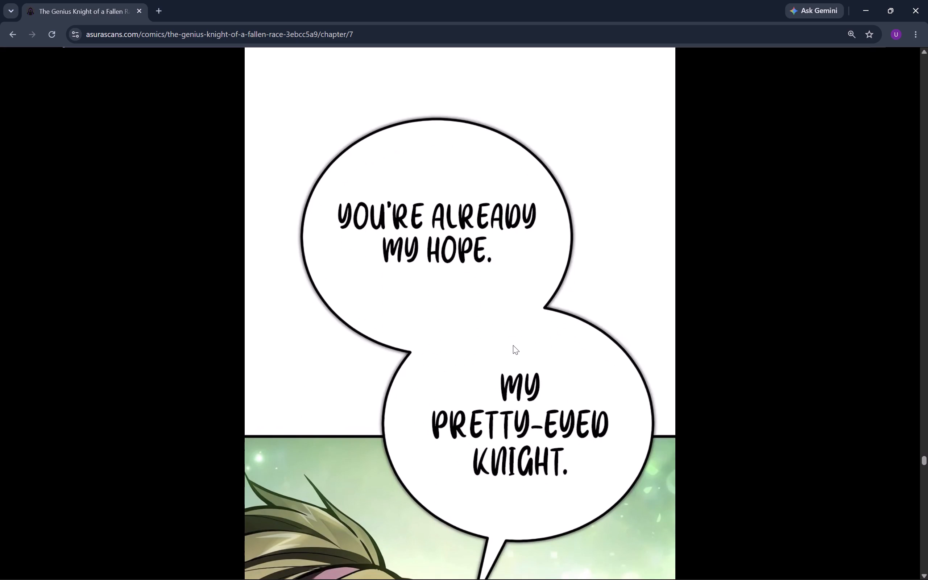
{"action": "scroll", "coordinate": [513, 345], "scroll_direction": "down", "scroll_amount": 1}
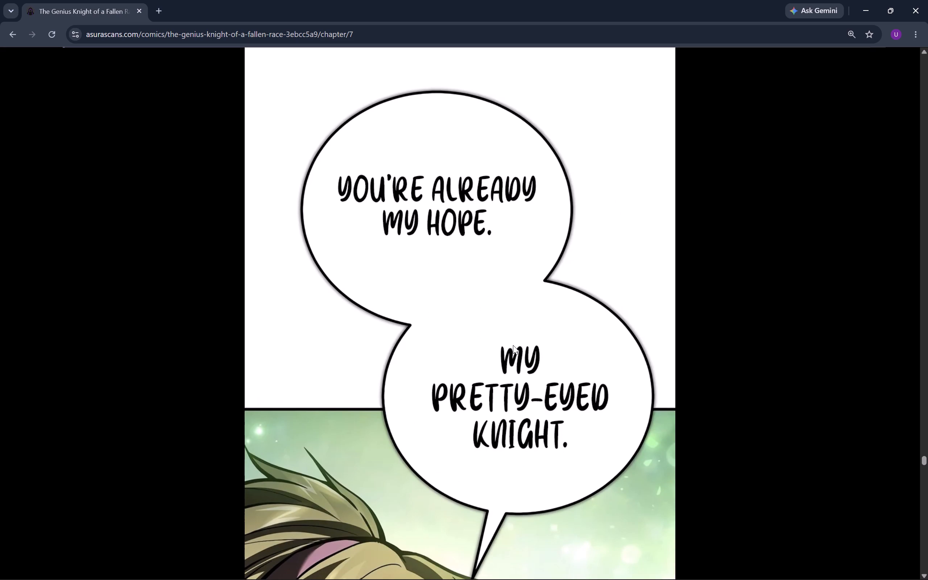
Read the rest of the winged girl's goodbye to Shan, through the panel of her waving him off.
{"action": "scroll", "coordinate": [513, 345], "scroll_direction": "down", "scroll_amount": 7}
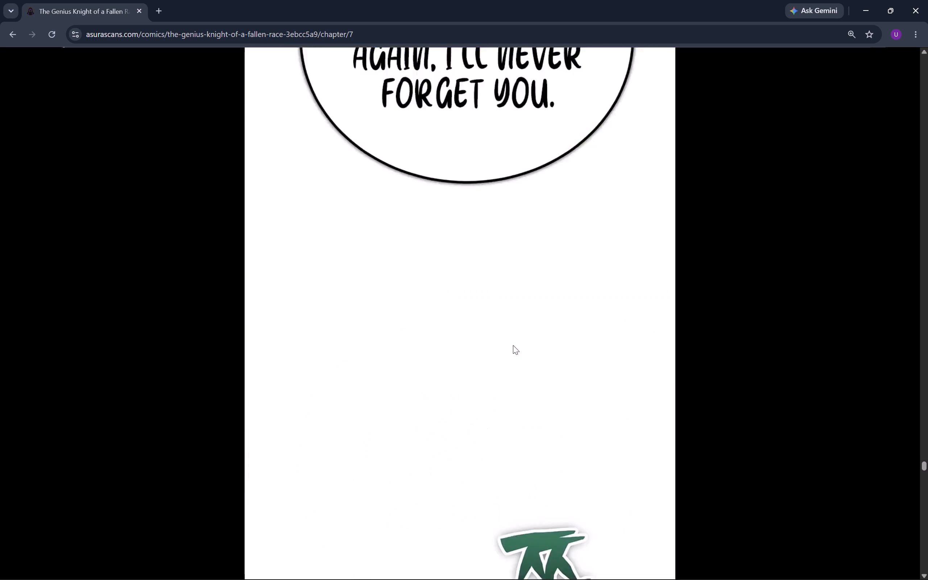
{"action": "scroll", "coordinate": [513, 345], "scroll_direction": "down", "scroll_amount": 1}
{"action": "scroll", "coordinate": [513, 345], "scroll_direction": "up", "scroll_amount": 2}
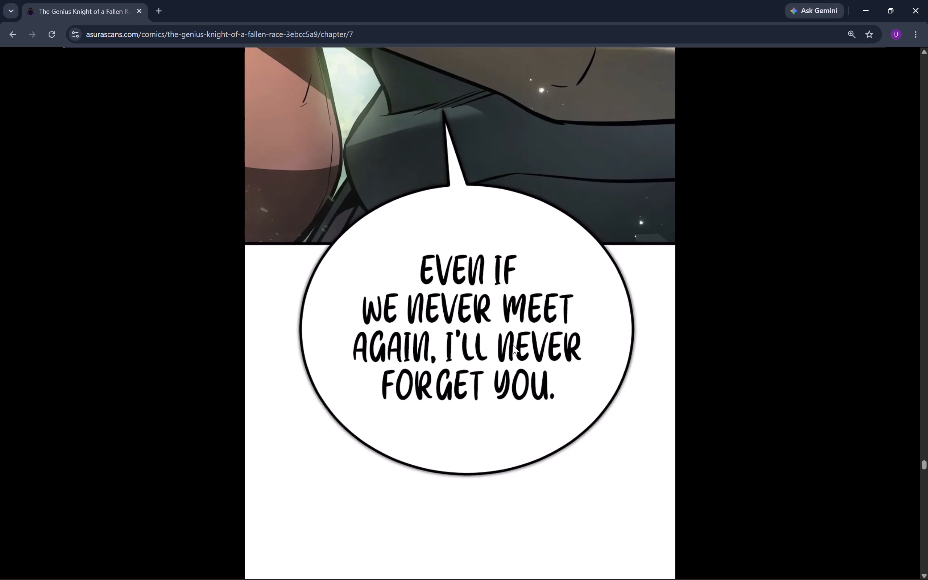
{"action": "scroll", "coordinate": [513, 345], "scroll_direction": "up", "scroll_amount": 1}
{"action": "scroll", "coordinate": [513, 345], "scroll_direction": "down", "scroll_amount": 4}
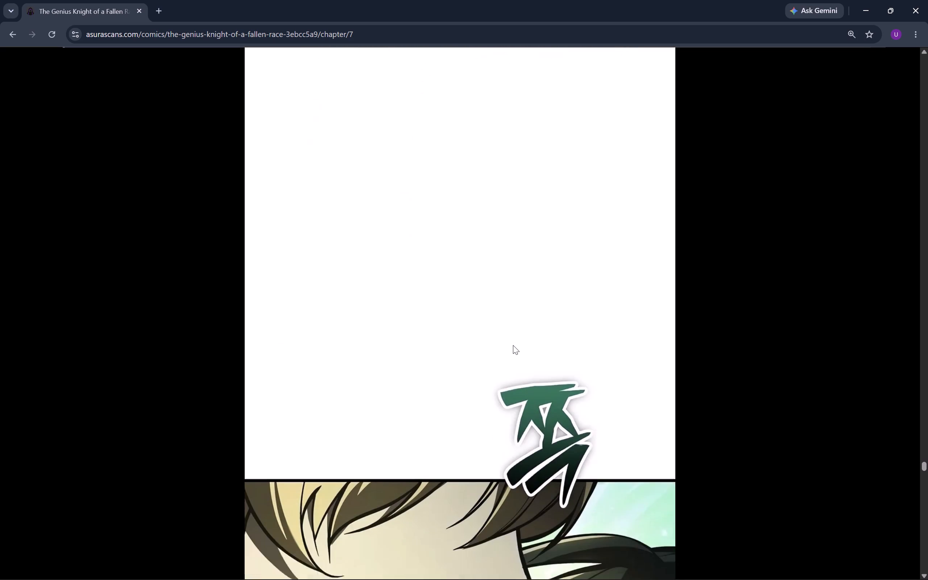
{"action": "scroll", "coordinate": [513, 345], "scroll_direction": "down", "scroll_amount": 5}
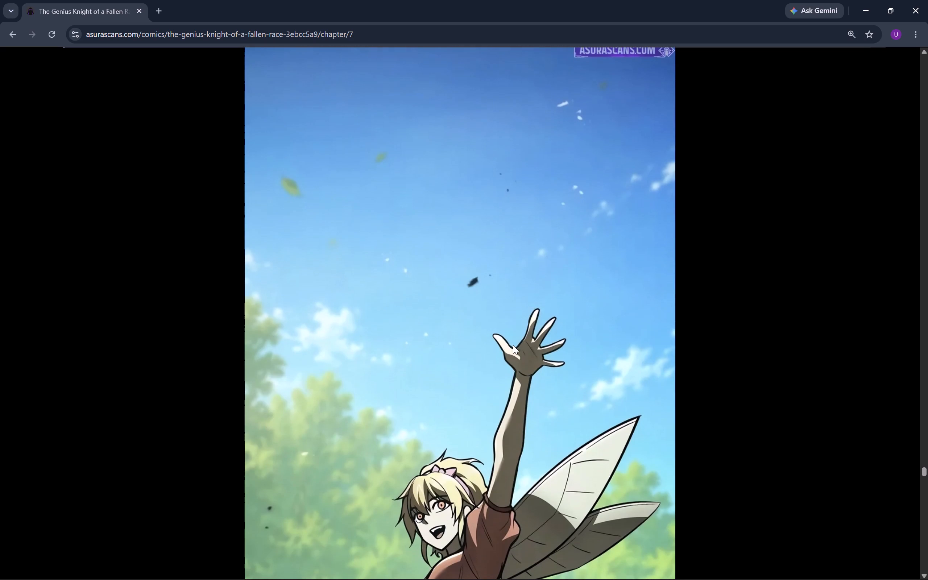
{"action": "scroll", "coordinate": [513, 345], "scroll_direction": "down", "scroll_amount": 5}
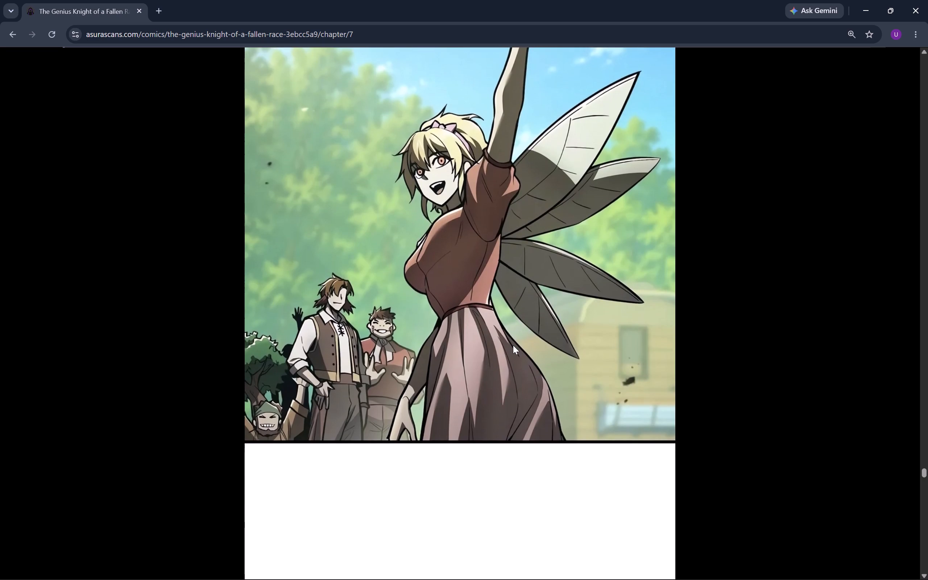
{"action": "scroll", "coordinate": [513, 345], "scroll_direction": "down", "scroll_amount": 3}
Read the stream-crossing conversation, from the teasing about flirting to the bearded man's advice about carrying an entire people.
{"action": "scroll", "coordinate": [513, 345], "scroll_direction": "down", "scroll_amount": 4}
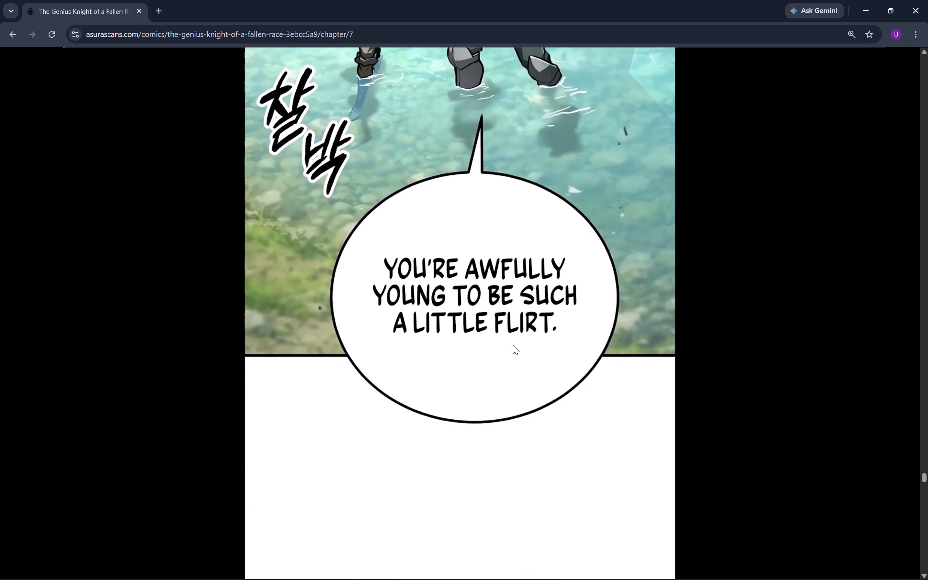
{"action": "scroll", "coordinate": [513, 345], "scroll_direction": "down", "scroll_amount": 1}
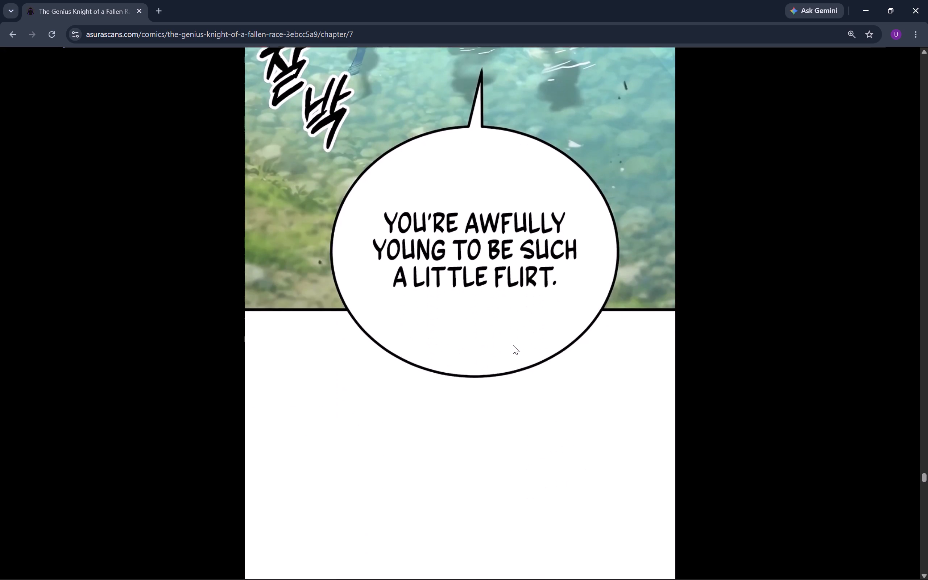
{"action": "scroll", "coordinate": [513, 345], "scroll_direction": "down", "scroll_amount": 4}
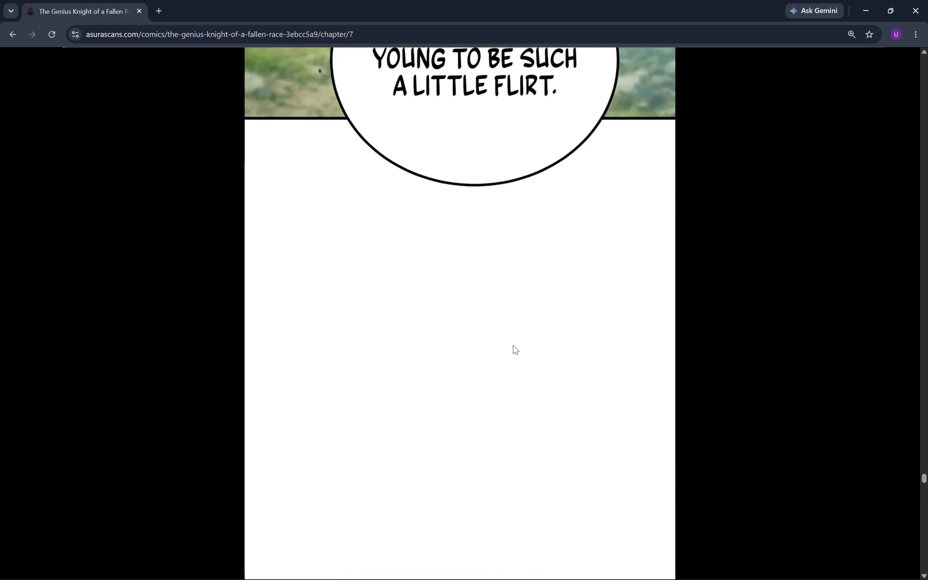
{"action": "scroll", "coordinate": [513, 345], "scroll_direction": "down", "scroll_amount": 5}
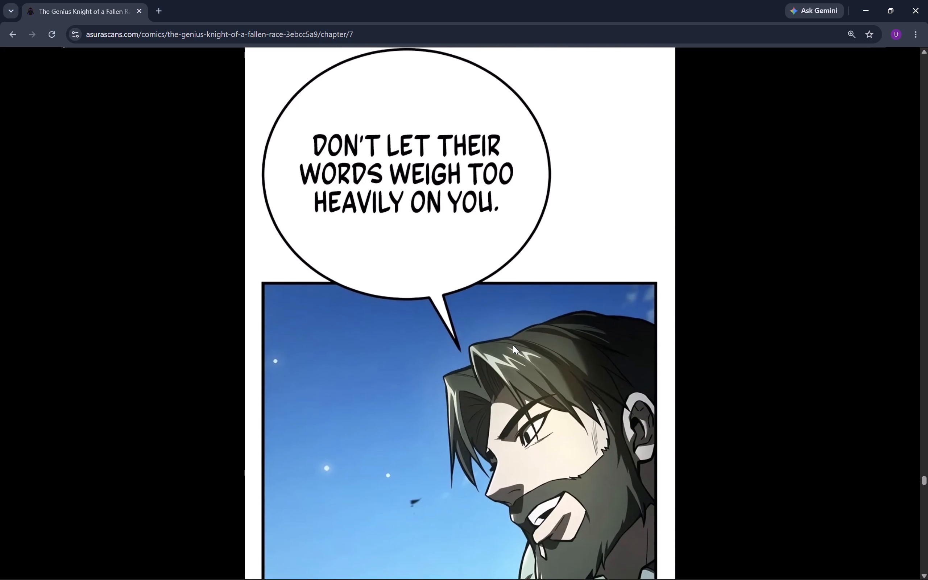
{"action": "scroll", "coordinate": [513, 345], "scroll_direction": "down", "scroll_amount": 5}
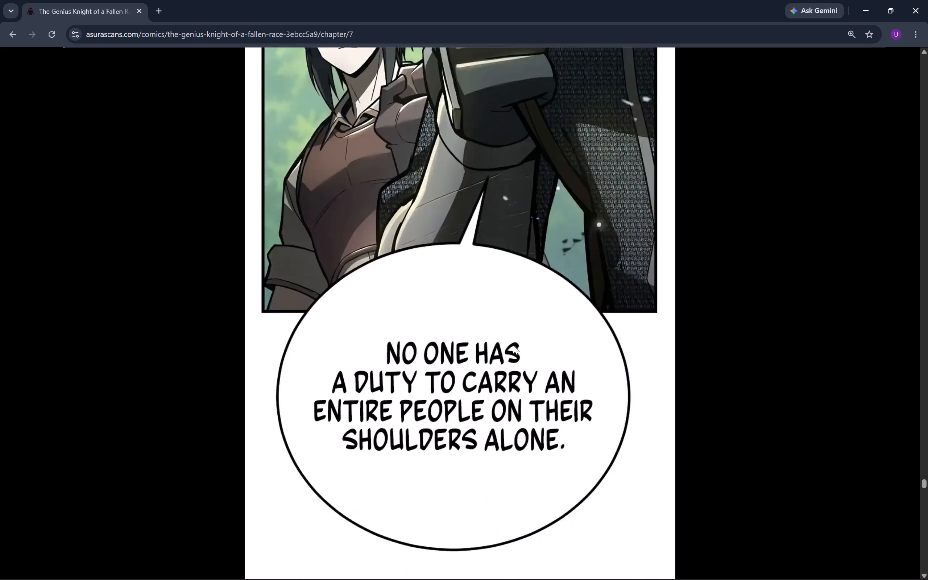
{"action": "scroll", "coordinate": [513, 345], "scroll_direction": "down", "scroll_amount": 1}
{"action": "scroll", "coordinate": [513, 345], "scroll_direction": "up", "scroll_amount": 6}
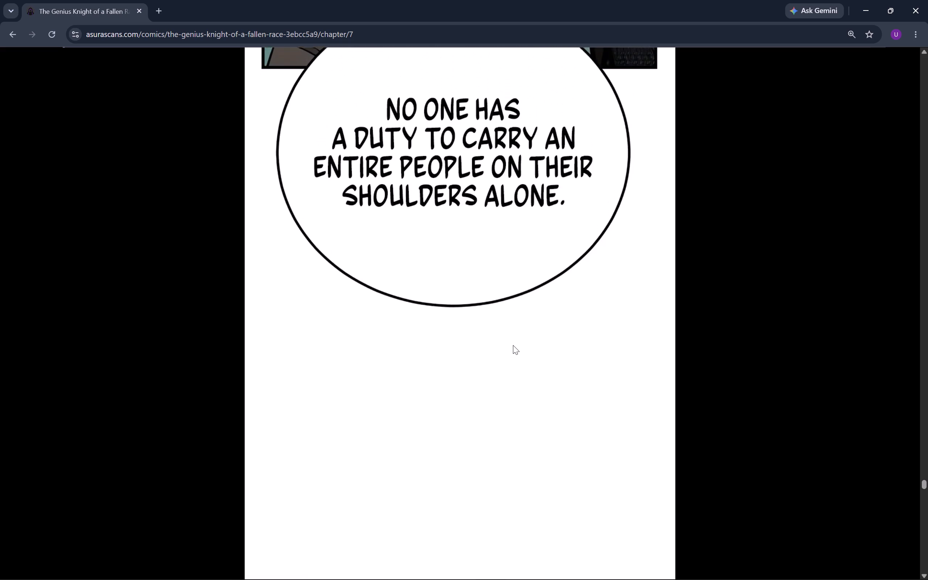
{"action": "scroll", "coordinate": [513, 345], "scroll_direction": "down", "scroll_amount": 2}
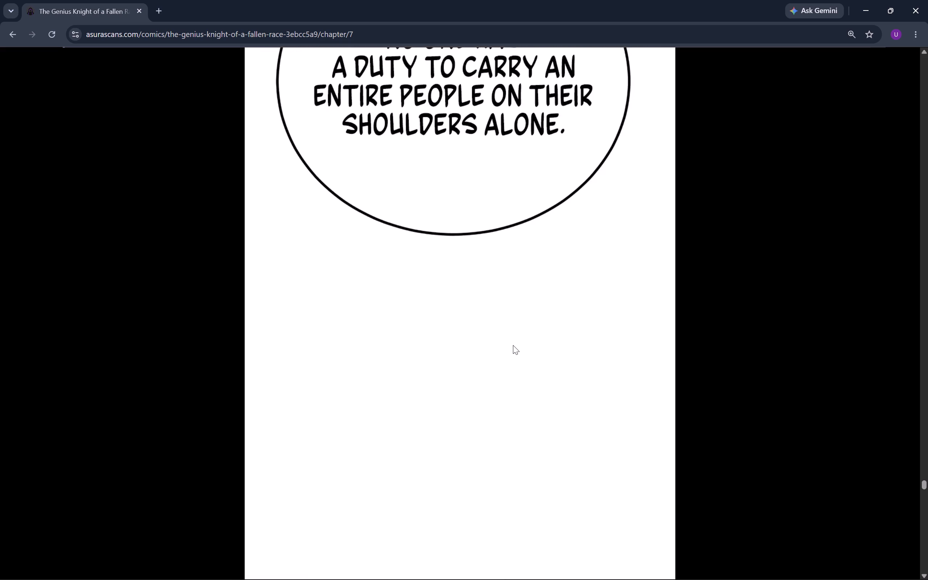
{"action": "scroll", "coordinate": [513, 345], "scroll_direction": "down", "scroll_amount": 2}
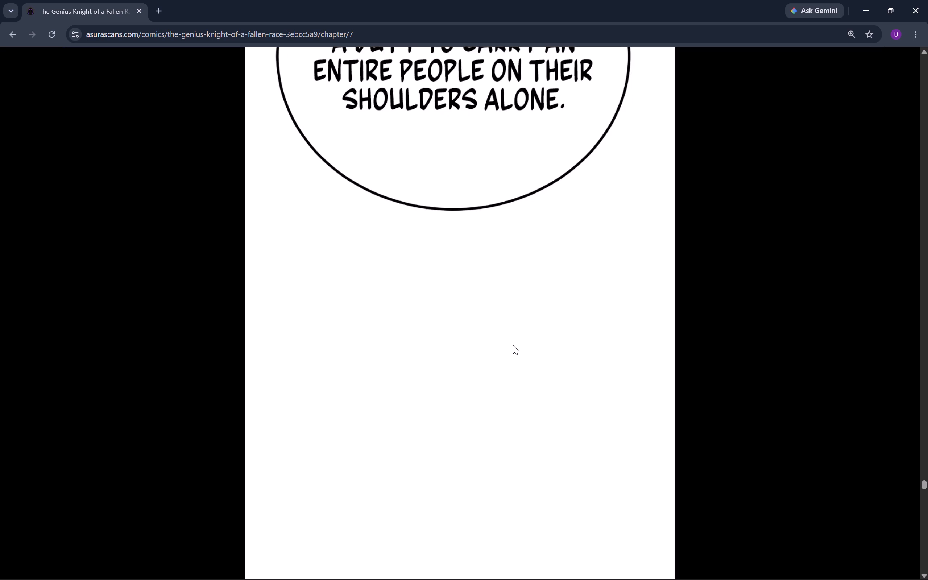
Read on from the reply about not being worried through the question about the Restorationists and the start of its answer.
{"action": "scroll", "coordinate": [513, 345], "scroll_direction": "down", "scroll_amount": 4}
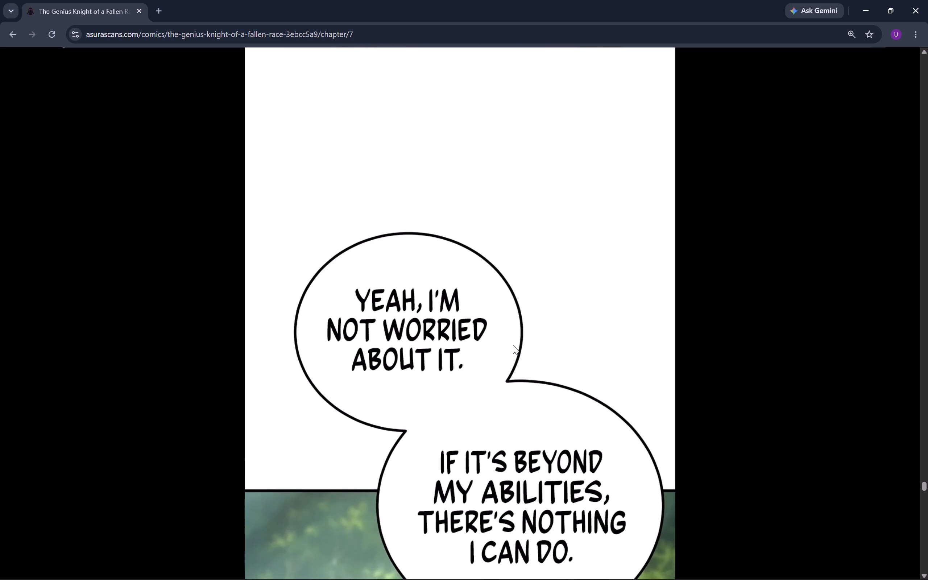
{"action": "scroll", "coordinate": [513, 345], "scroll_direction": "down", "scroll_amount": 3}
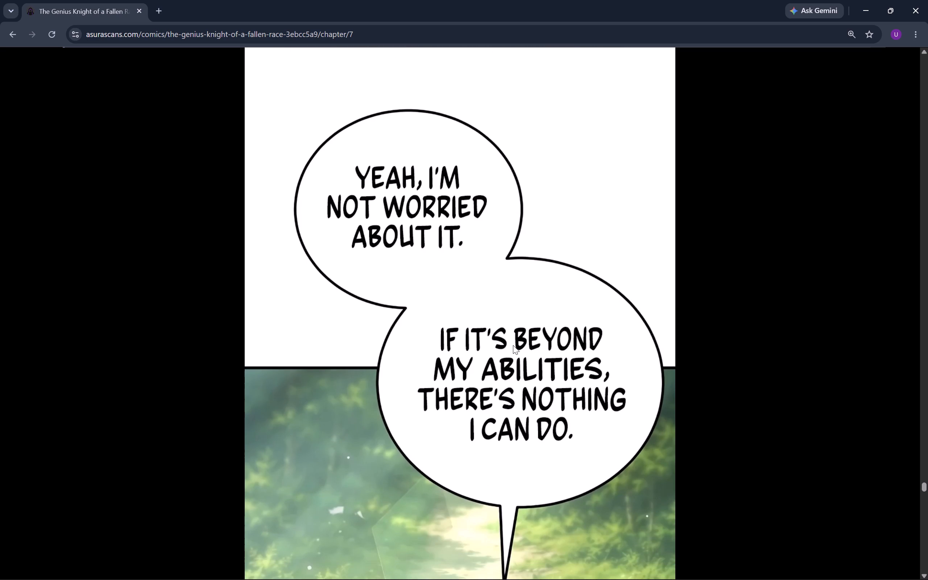
{"action": "scroll", "coordinate": [513, 345], "scroll_direction": "down", "scroll_amount": 5}
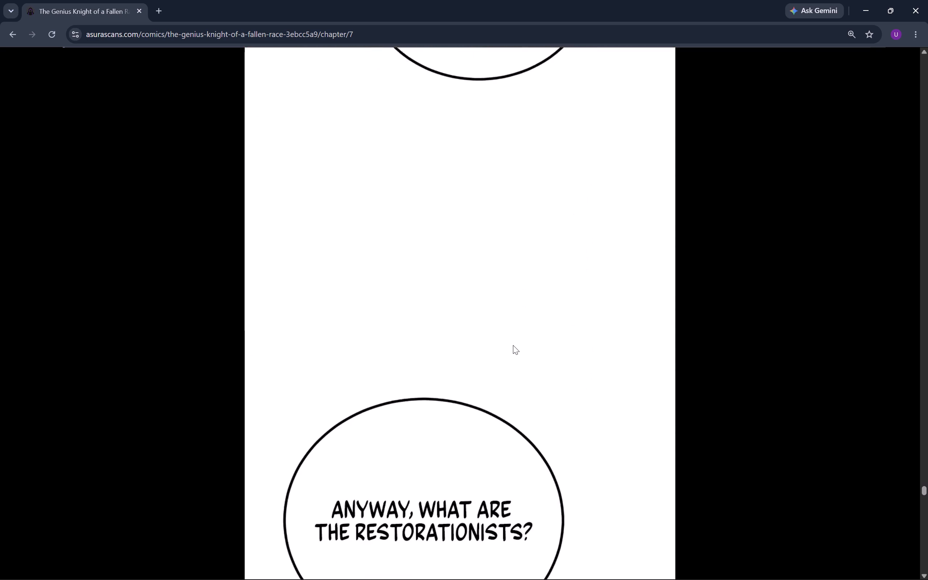
{"action": "scroll", "coordinate": [513, 345], "scroll_direction": "down", "scroll_amount": 5}
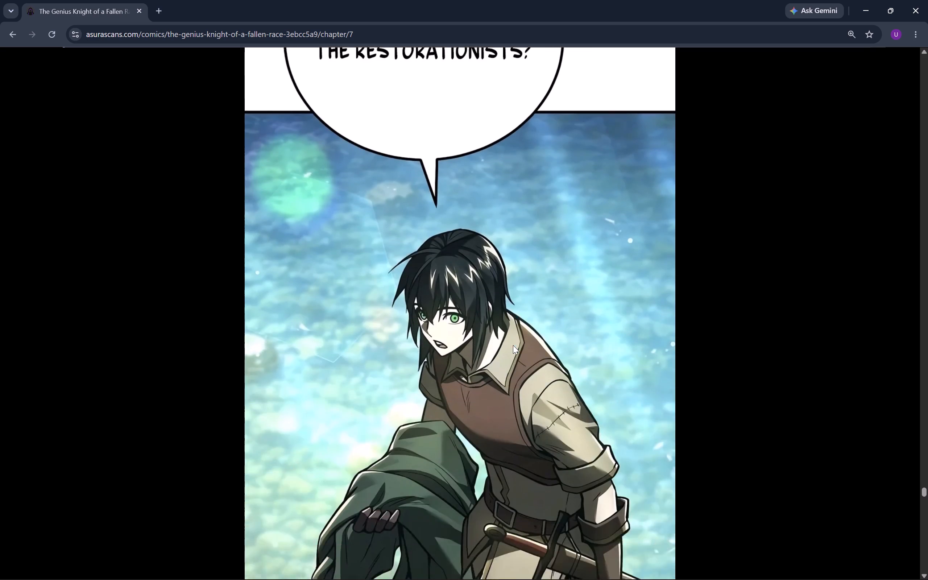
{"action": "scroll", "coordinate": [513, 345], "scroll_direction": "down", "scroll_amount": 6}
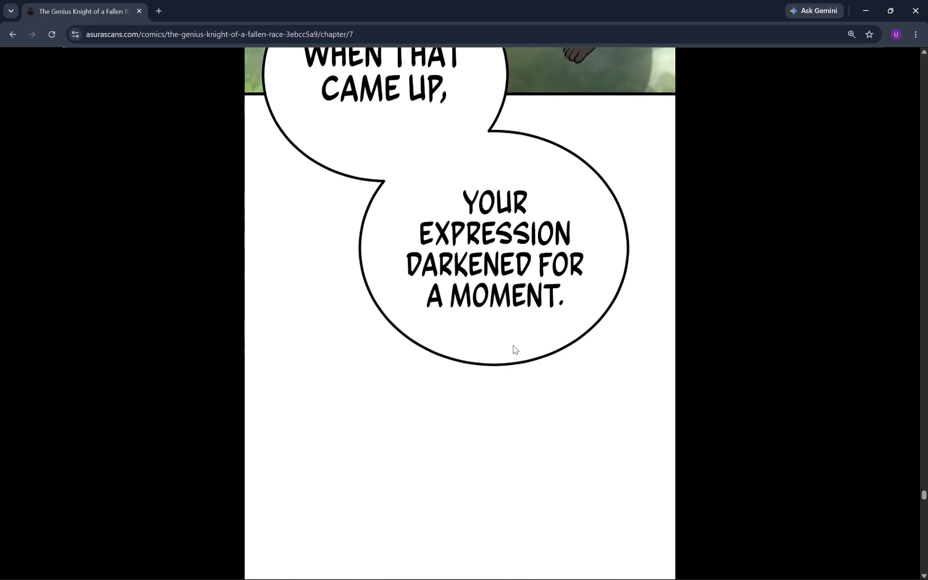
{"action": "scroll", "coordinate": [513, 345], "scroll_direction": "down", "scroll_amount": 6}
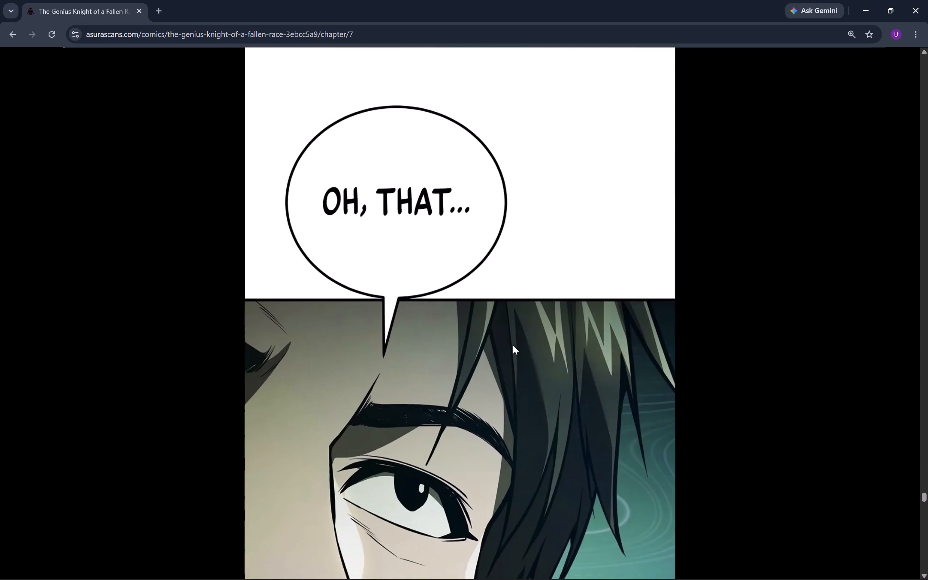
Read the mural panels explaining the heretical belief in an Altoan savior who will restore the old Alto Empire.
{"action": "scroll", "coordinate": [513, 345], "scroll_direction": "down", "scroll_amount": 6}
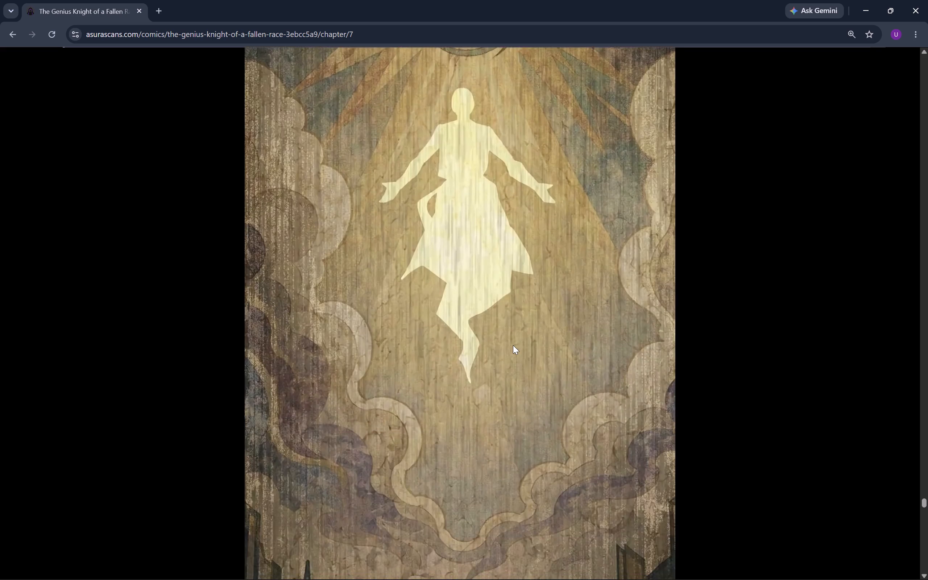
{"action": "scroll", "coordinate": [513, 345], "scroll_direction": "down", "scroll_amount": 4}
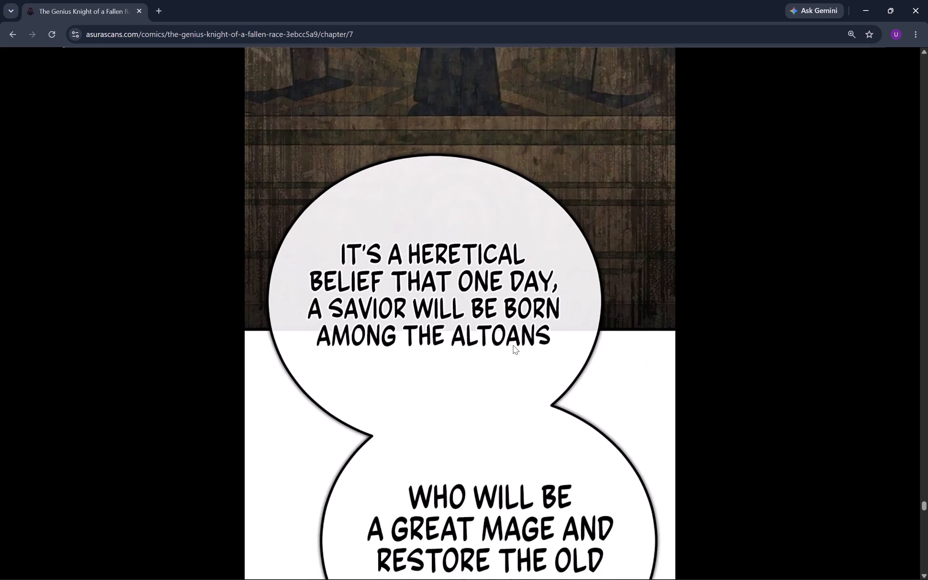
{"action": "scroll", "coordinate": [513, 345], "scroll_direction": "down", "scroll_amount": 4}
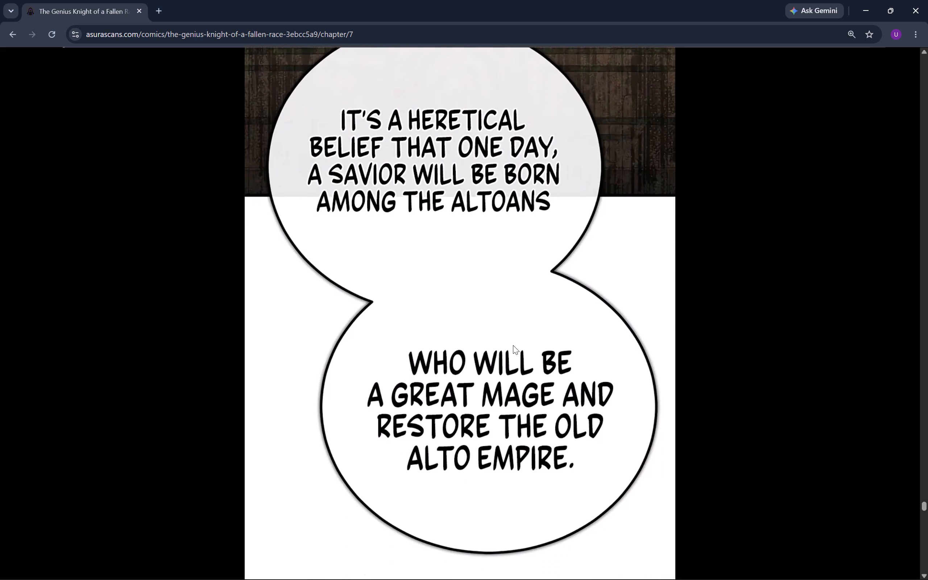
{"action": "scroll", "coordinate": [513, 345], "scroll_direction": "down", "scroll_amount": 4}
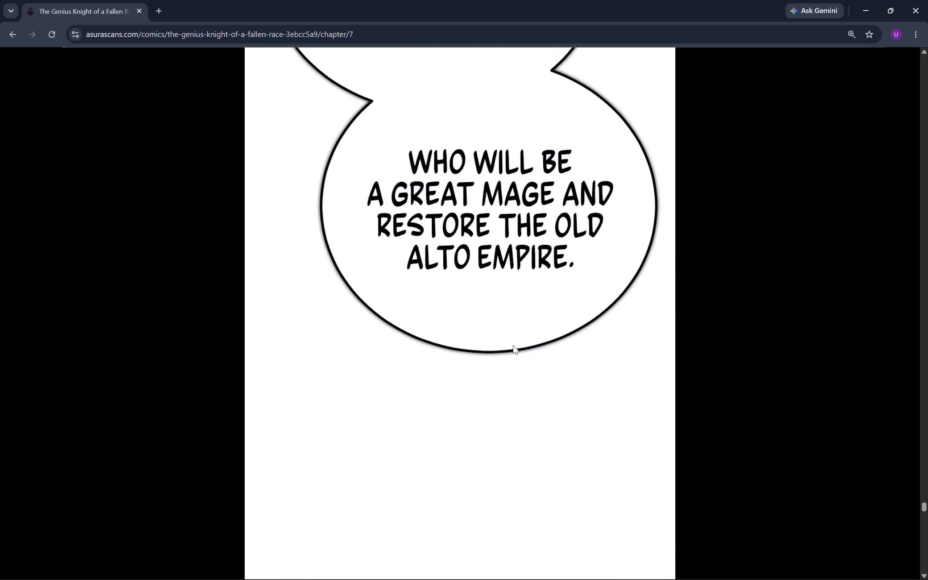
Read the bearded man's remark about nothing good coming of talking about it, including the panel of his face.
{"action": "scroll", "coordinate": [513, 345], "scroll_direction": "down", "scroll_amount": 4}
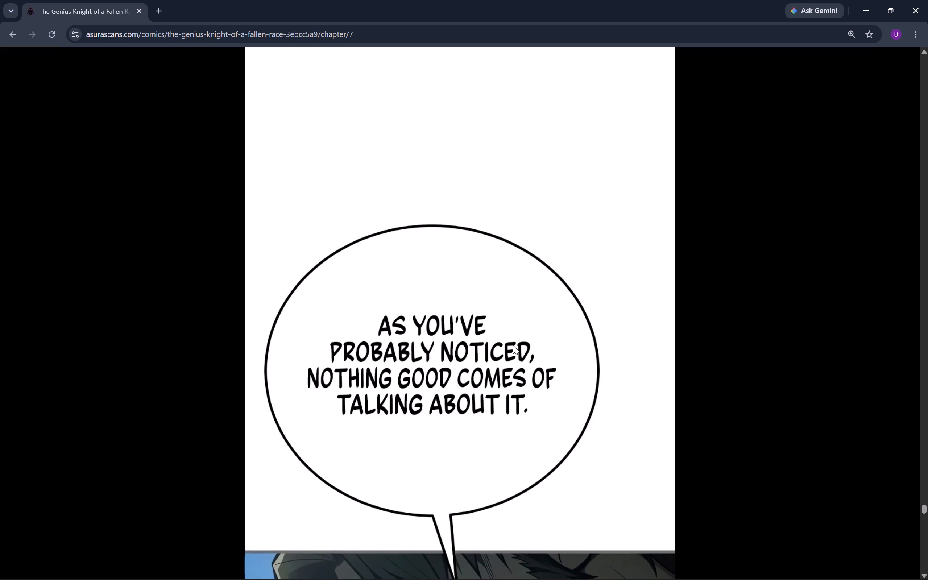
{"action": "scroll", "coordinate": [513, 345], "scroll_direction": "down", "scroll_amount": 3}
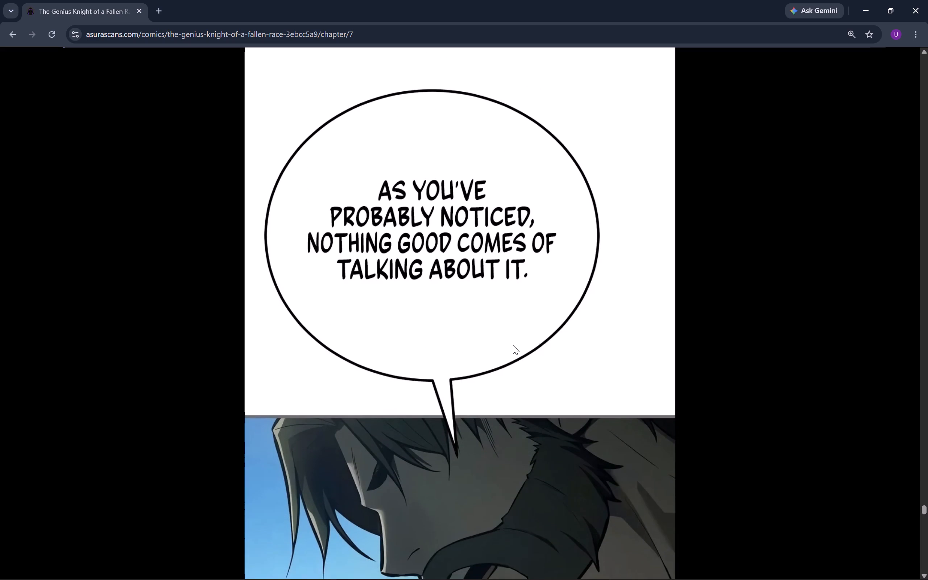
{"action": "scroll", "coordinate": [513, 345], "scroll_direction": "down", "scroll_amount": 3}
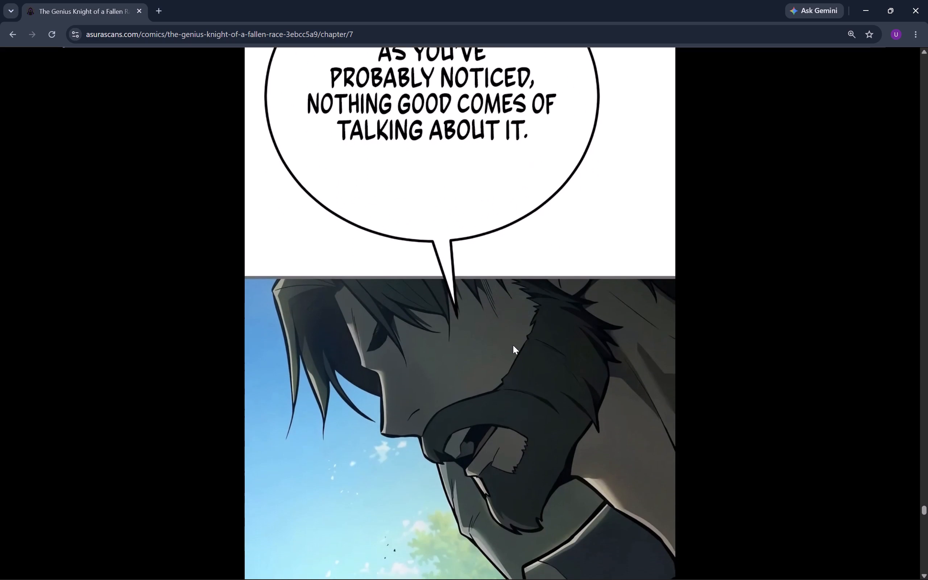
Read the bearded man's account of the Church of the Goddess's hatred of magic and the killing of mages.
{"action": "scroll", "coordinate": [513, 345], "scroll_direction": "down", "scroll_amount": 4}
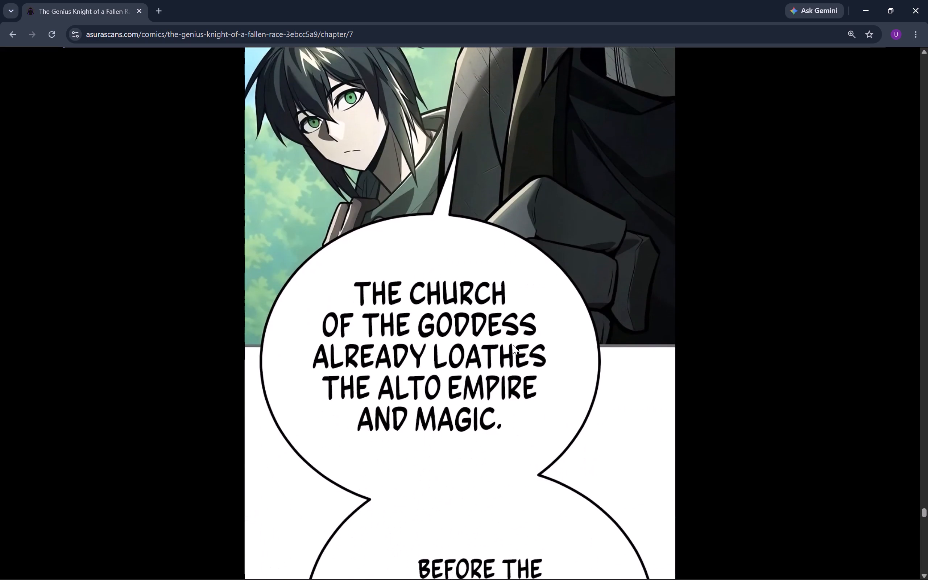
{"action": "scroll", "coordinate": [513, 345], "scroll_direction": "down", "scroll_amount": 1}
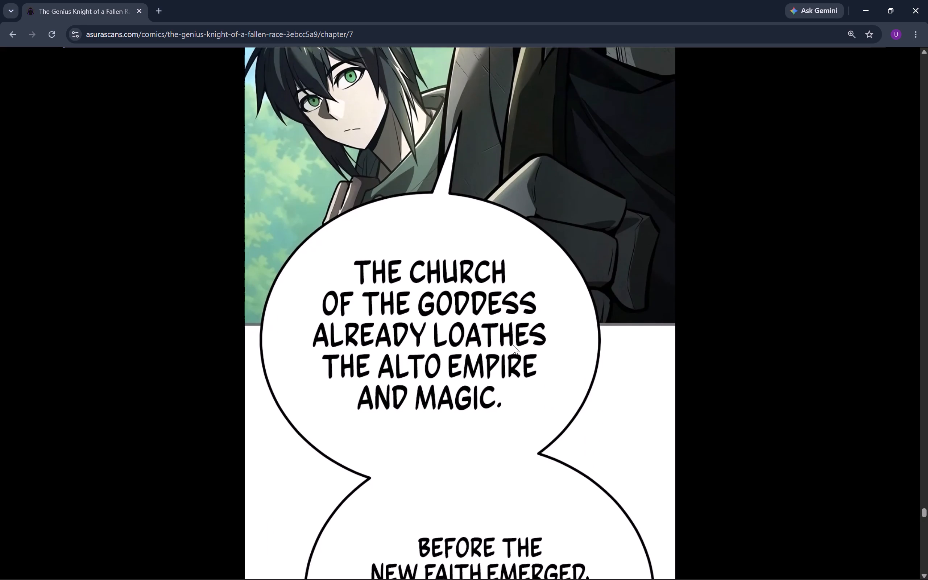
{"action": "scroll", "coordinate": [513, 345], "scroll_direction": "down", "scroll_amount": 3}
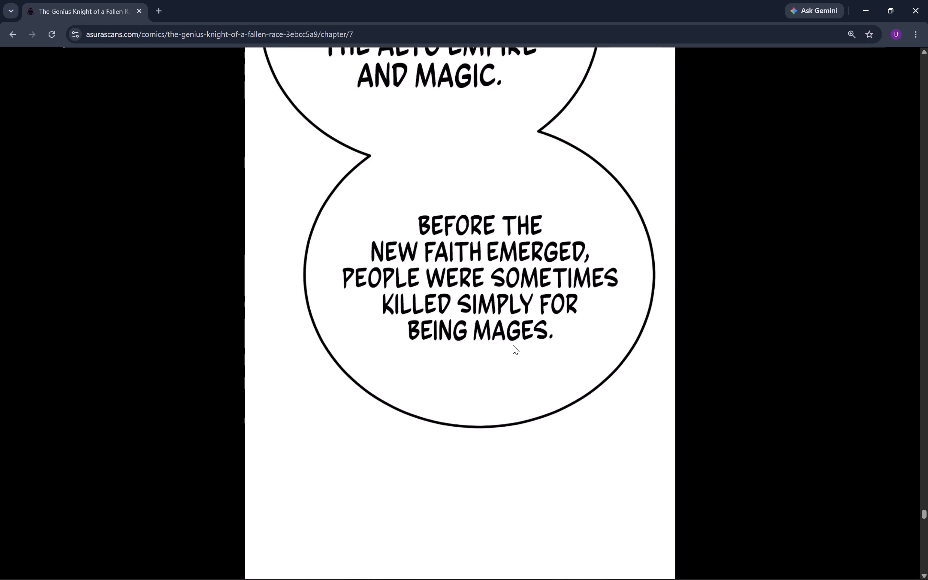
{"action": "scroll", "coordinate": [513, 345], "scroll_direction": "down", "scroll_amount": 3}
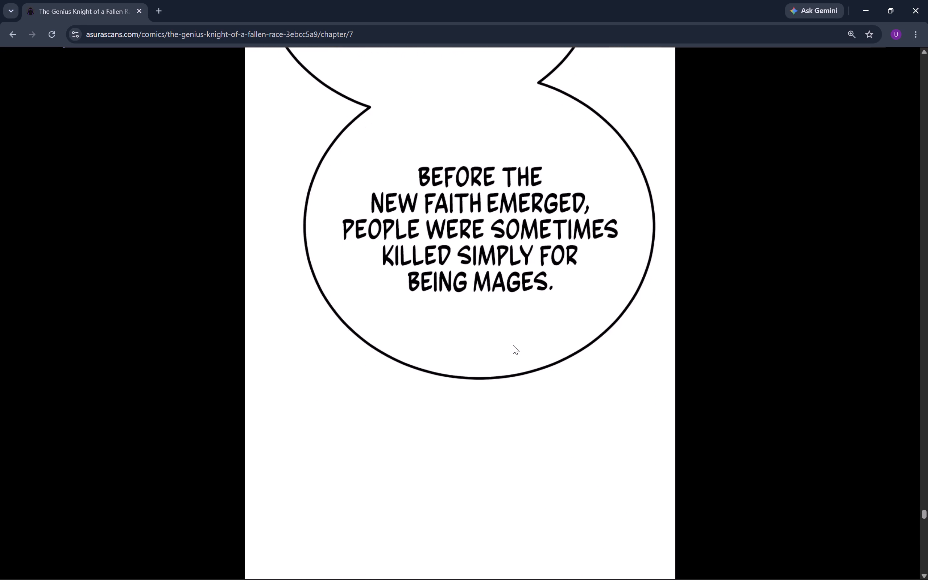
Switch to the VIHAAN X coming soon Figma file and examine the Utkarsh poster alongside Frame 8 and the merch designs above.
{"action": "key", "text": "alt+Tab"}
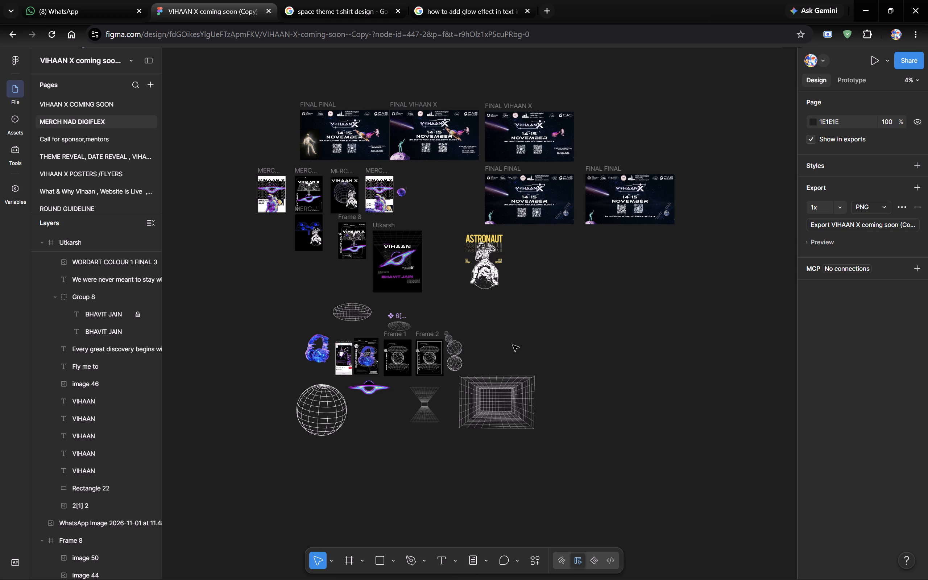
{"action": "scroll", "coordinate": [513, 345], "scroll_direction": "left", "scroll_amount": 1}
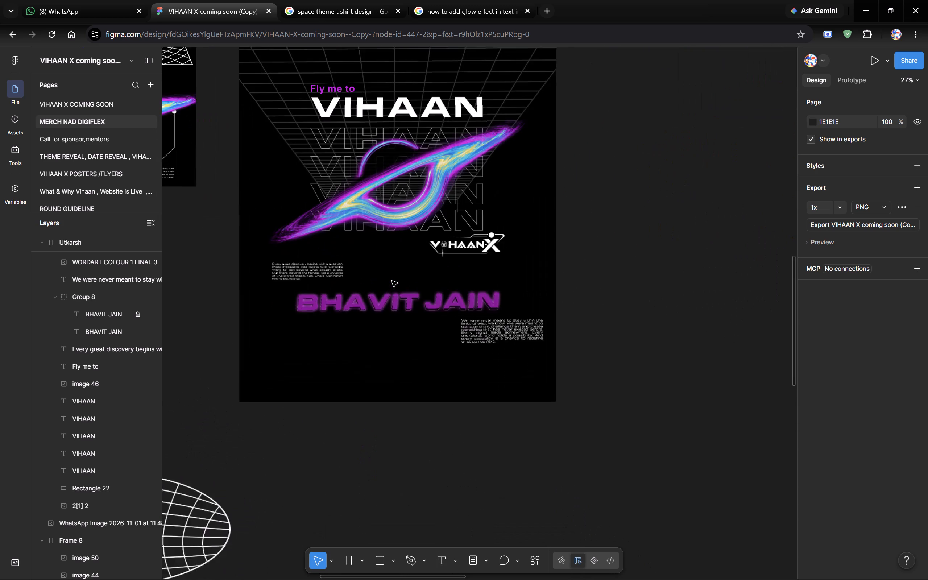
{"action": "scroll", "coordinate": [392, 281], "scroll_direction": "up", "scroll_amount": 1}
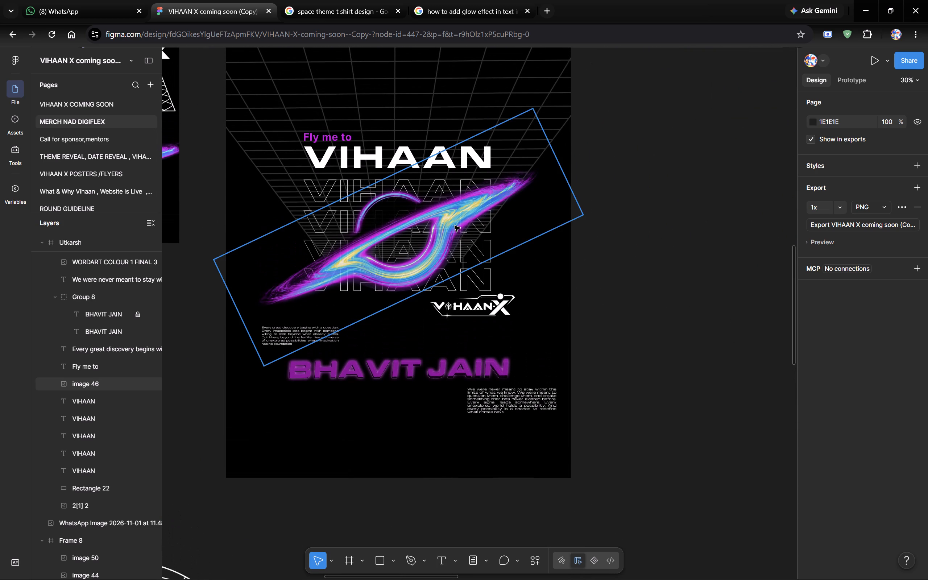
{"action": "scroll", "coordinate": [455, 226], "scroll_direction": "up", "scroll_amount": 1}
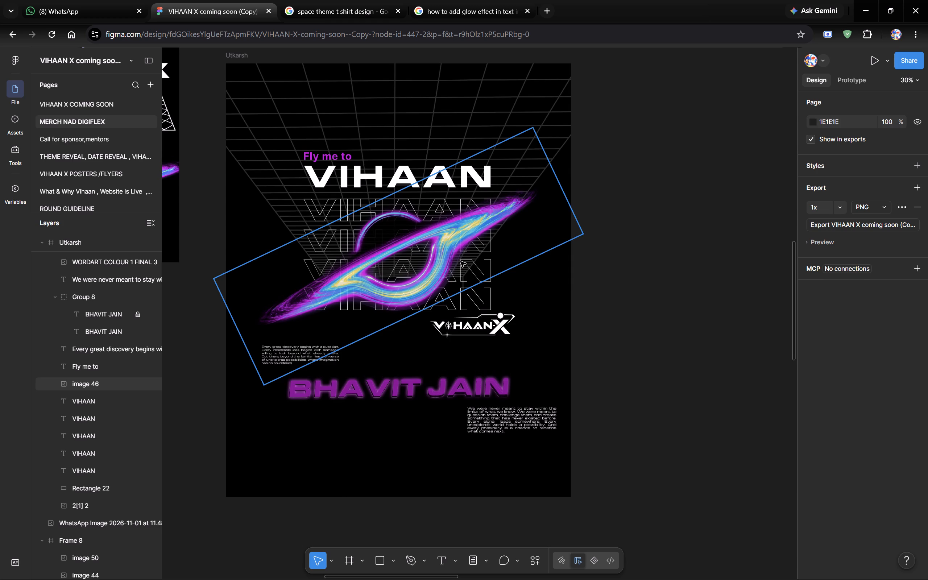
{"action": "scroll", "coordinate": [460, 261], "scroll_direction": "right", "scroll_amount": 1}
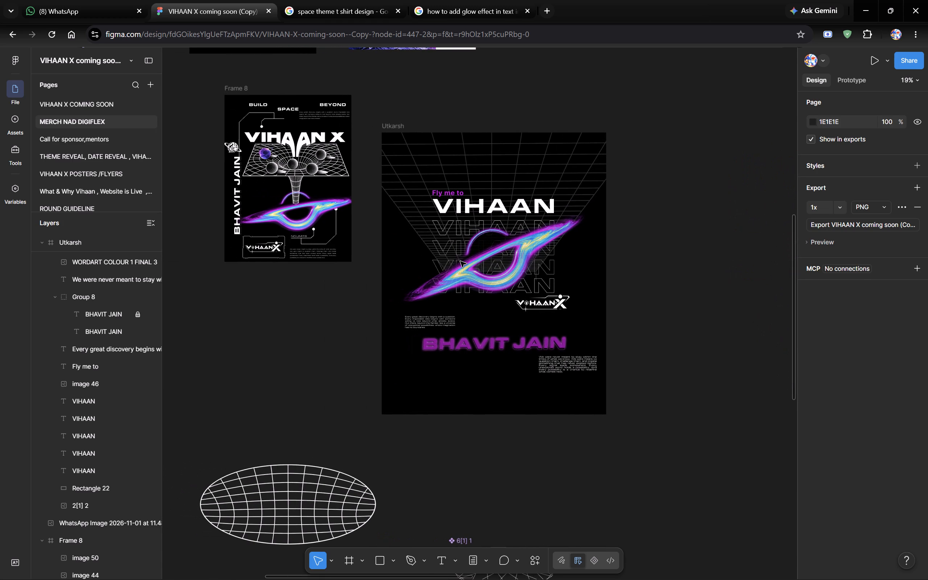
{"action": "scroll", "coordinate": [460, 261], "scroll_direction": "right", "scroll_amount": 2}
{"action": "scroll", "coordinate": [460, 261], "scroll_direction": "up", "scroll_amount": 2}
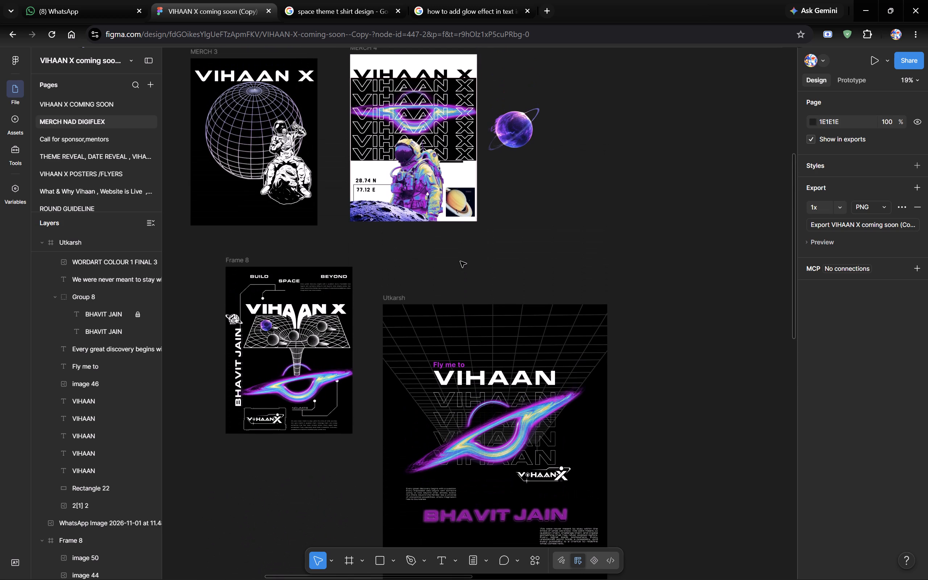
{"action": "scroll", "coordinate": [460, 261], "scroll_direction": "up", "scroll_amount": 1}
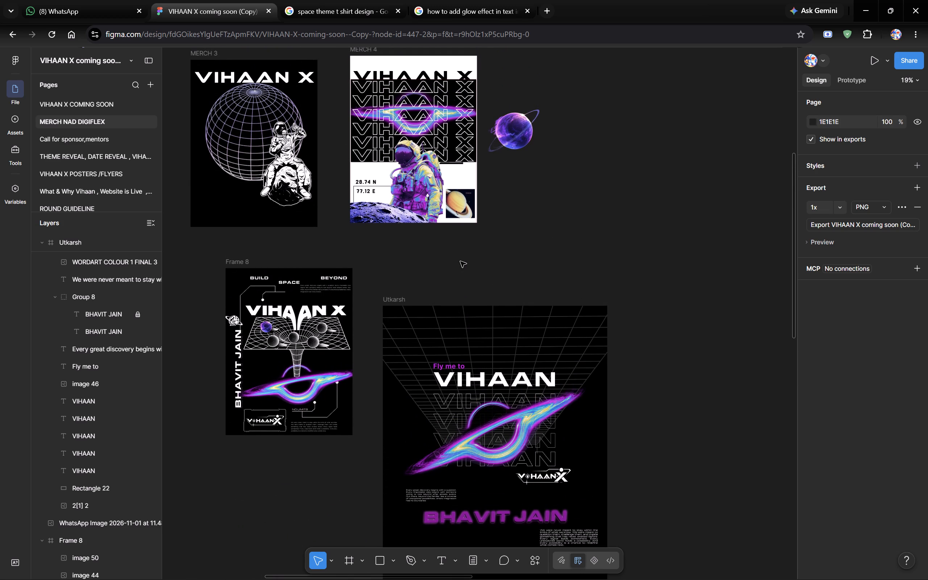
{"action": "scroll", "coordinate": [460, 261], "scroll_direction": "down", "scroll_amount": 1}
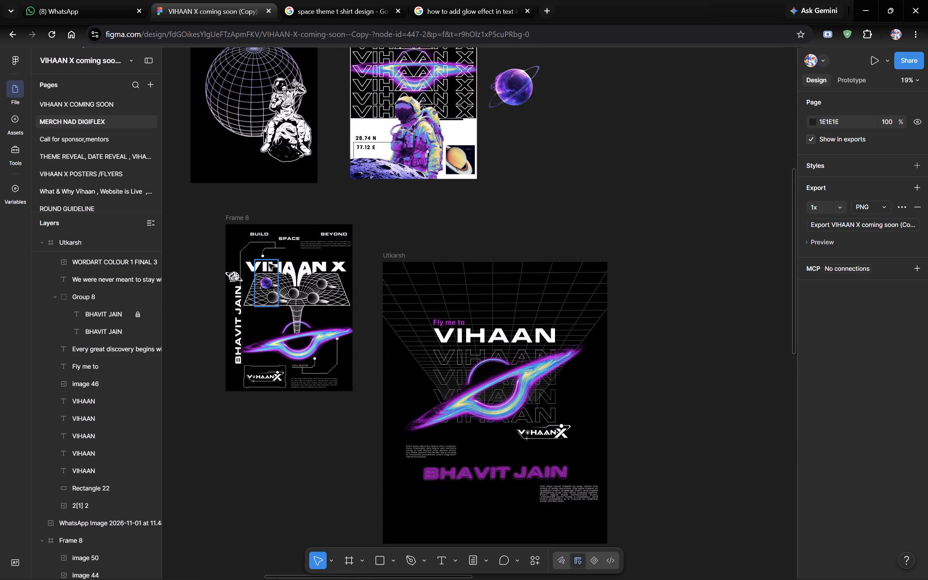
Inspect the properties of Frame 8's title image and the Utkarsh poster's solid VIHAAN title, outlined VIHAAN text and purple name group, ending with nothing selected.
{"action": "left_click", "coordinate": [323, 269]}
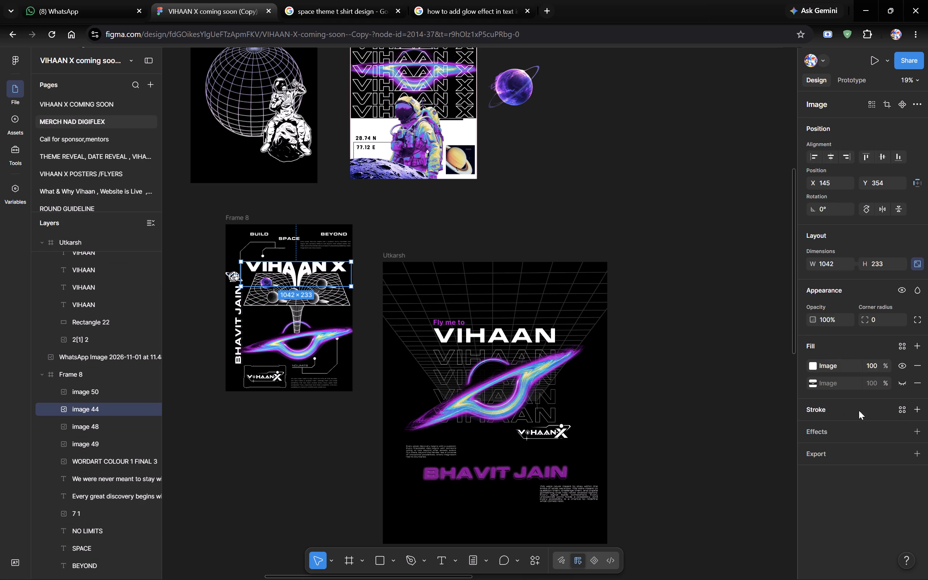
{"action": "left_click", "coordinate": [470, 341]}
{"action": "scroll", "coordinate": [873, 504], "scroll_direction": "down", "scroll_amount": 1}
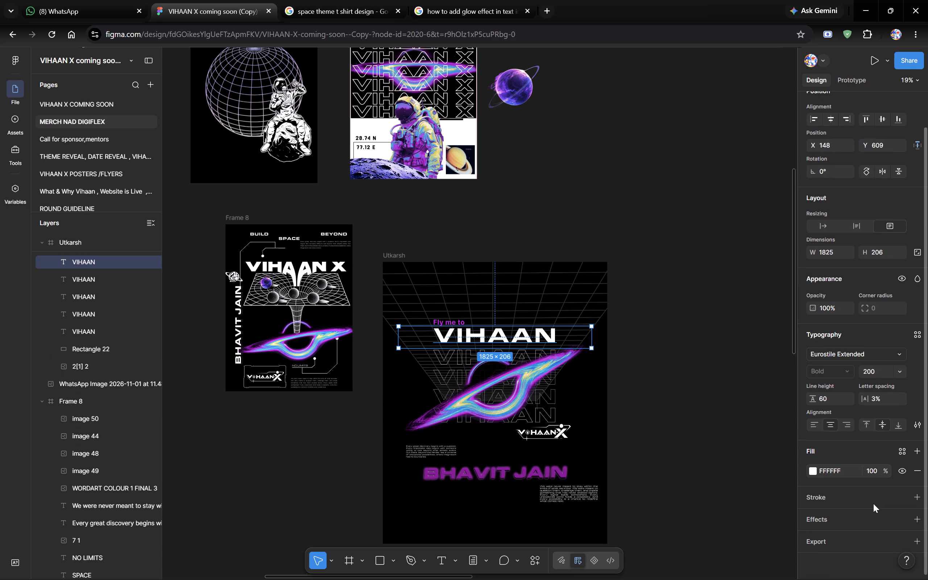
{"action": "scroll", "coordinate": [873, 504], "scroll_direction": "down", "scroll_amount": 1}
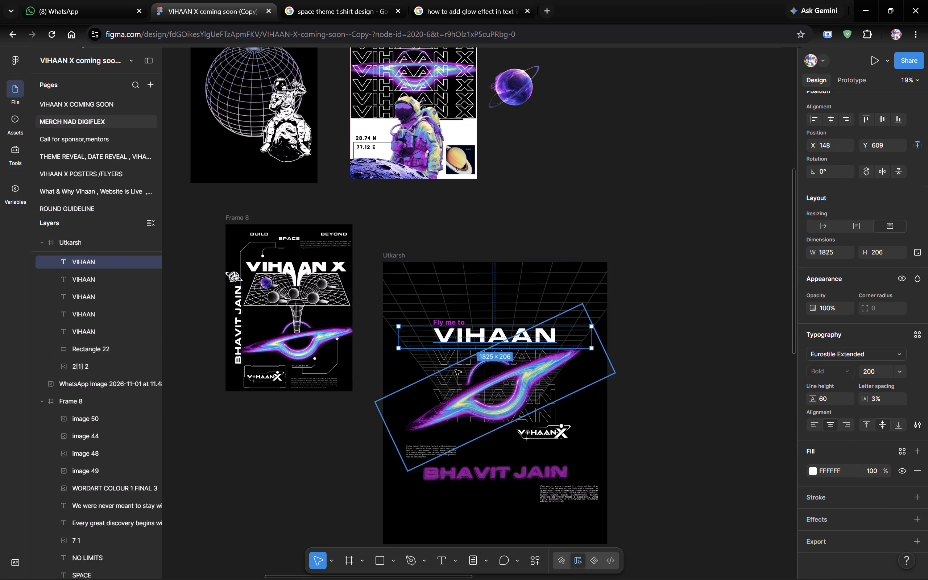
{"action": "left_click", "coordinate": [449, 360]}
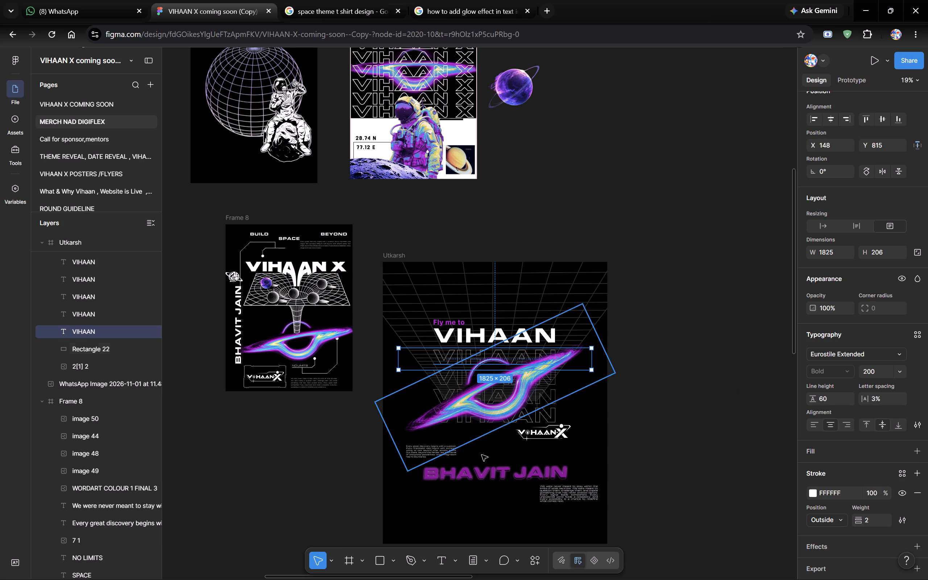
{"action": "left_click", "coordinate": [495, 471]}
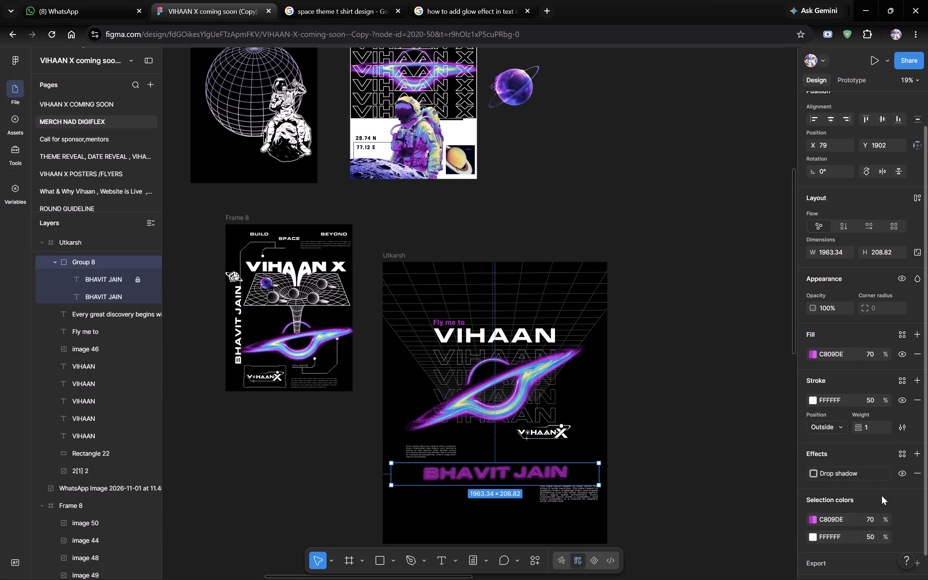
{"action": "scroll", "coordinate": [673, 337], "scroll_direction": "down", "scroll_amount": 1}
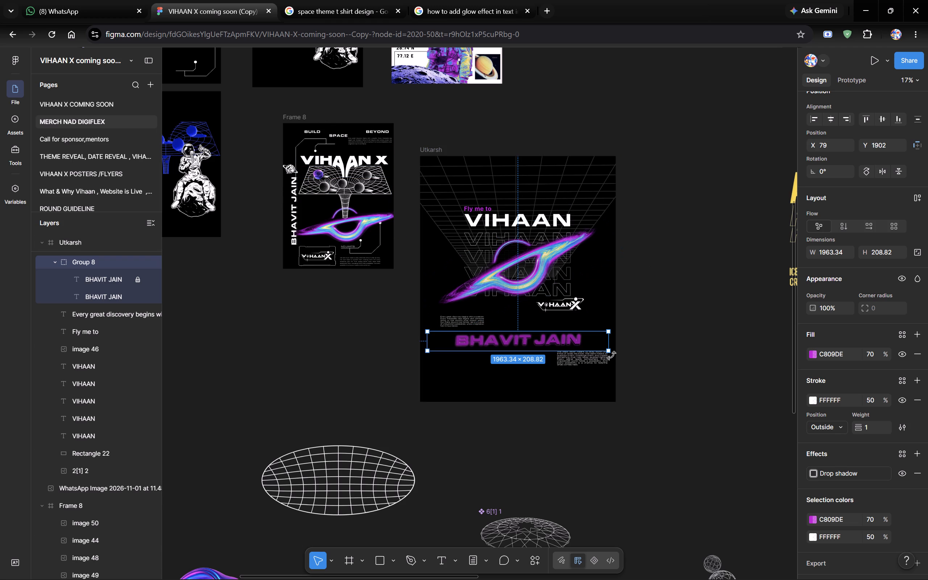
{"action": "left_click", "coordinate": [691, 319]}
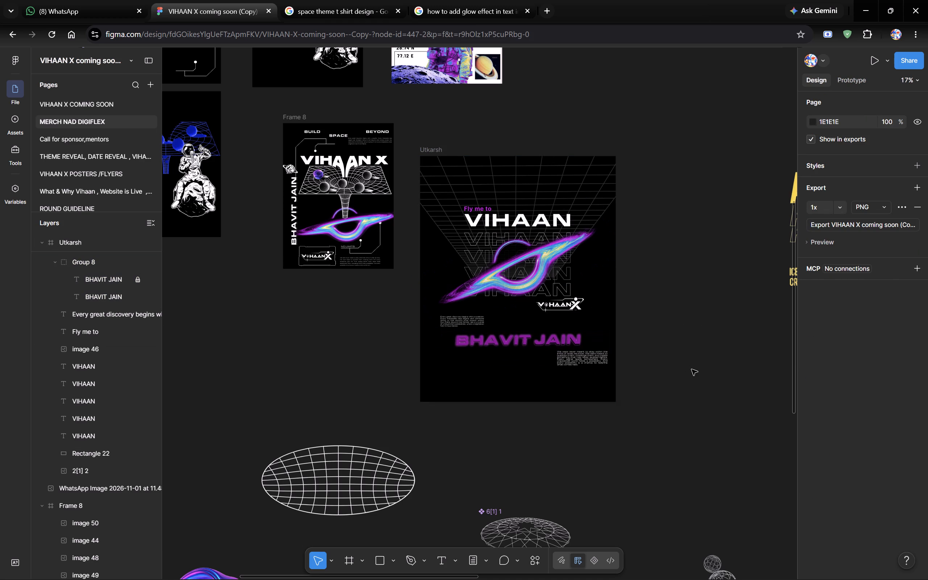
{"action": "scroll", "coordinate": [692, 369], "scroll_direction": "down", "scroll_amount": 1}
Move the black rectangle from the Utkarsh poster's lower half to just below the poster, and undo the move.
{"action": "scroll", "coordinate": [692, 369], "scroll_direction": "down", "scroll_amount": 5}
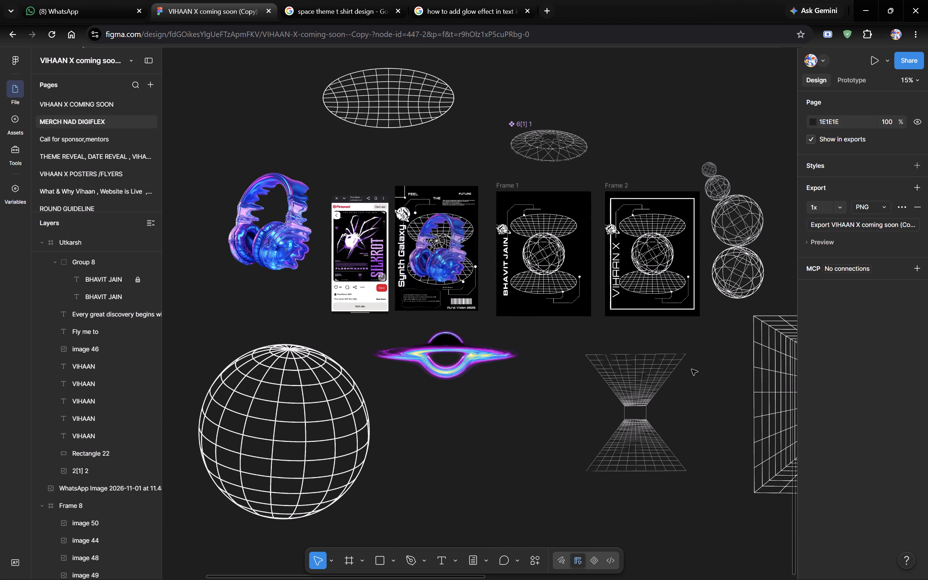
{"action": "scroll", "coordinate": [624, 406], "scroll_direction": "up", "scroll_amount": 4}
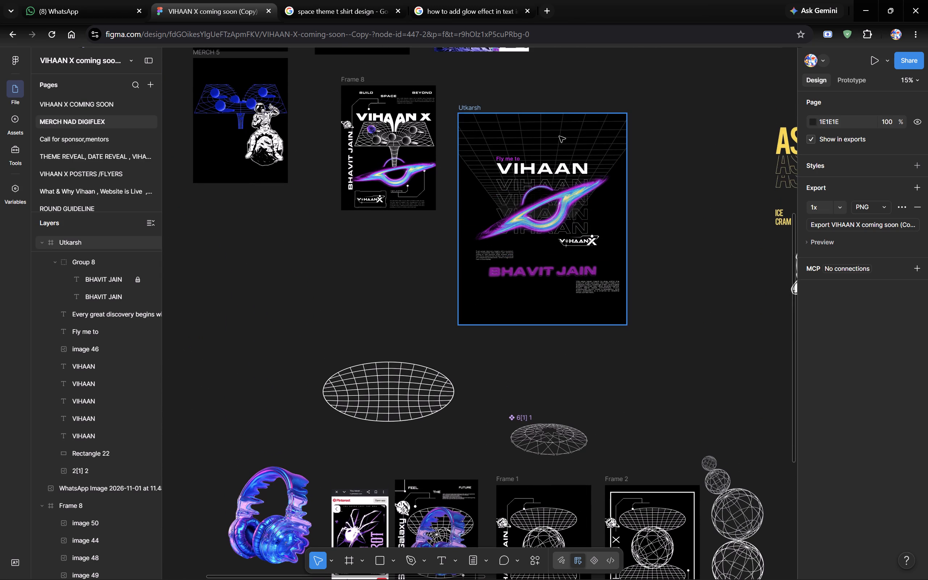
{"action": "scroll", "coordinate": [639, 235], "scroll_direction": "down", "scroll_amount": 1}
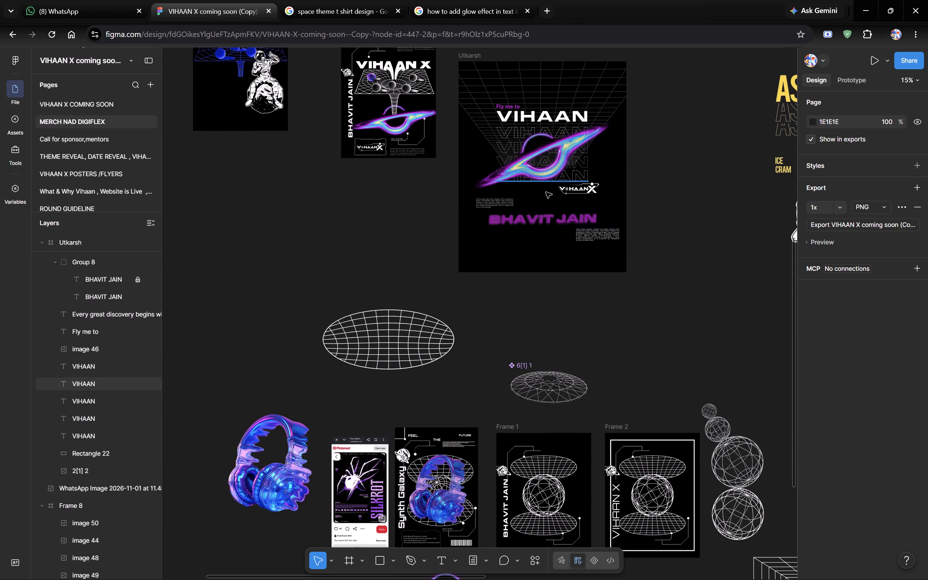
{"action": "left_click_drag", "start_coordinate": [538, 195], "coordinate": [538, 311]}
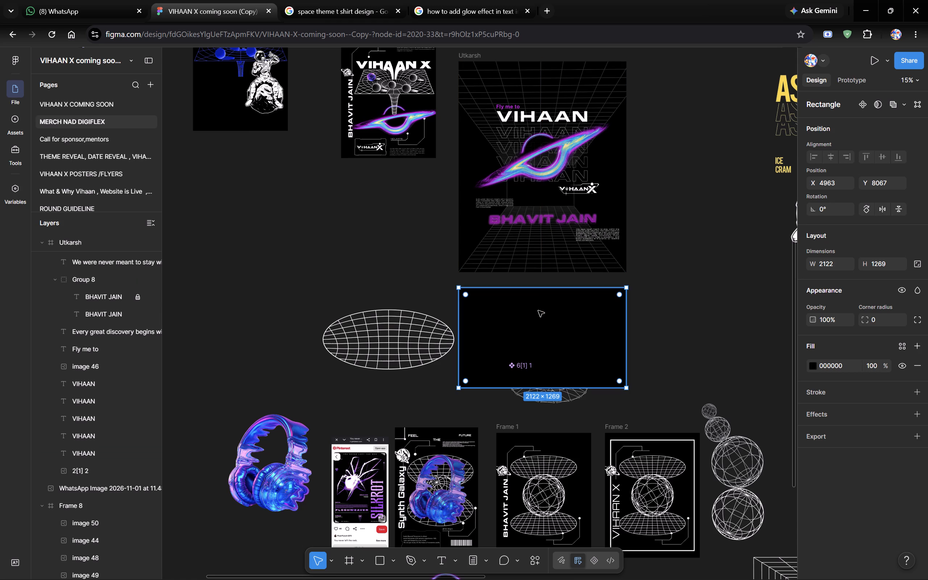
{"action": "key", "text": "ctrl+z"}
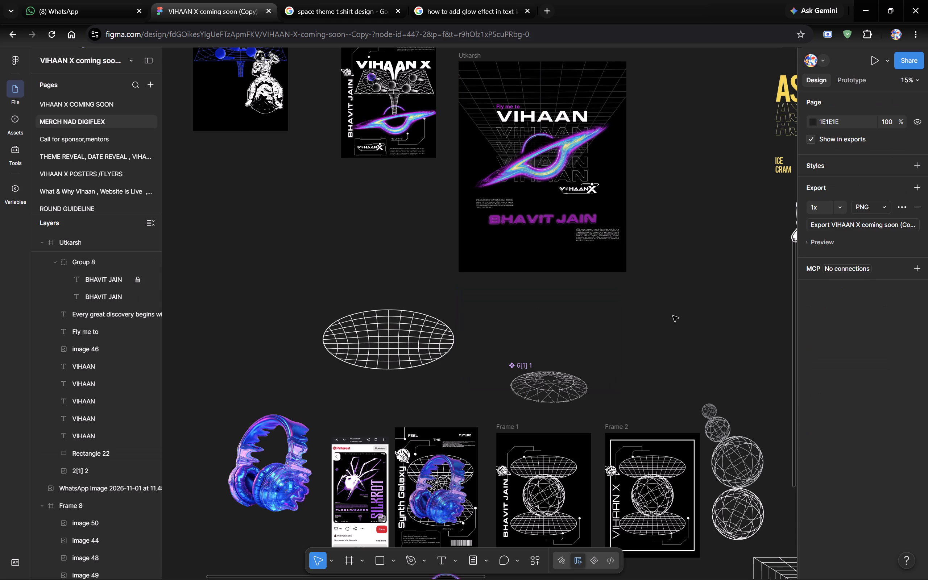
Examine the wireframe and black hole assets below the posters and the VIHAAN X 14-15 November event banners above them.
{"action": "scroll", "coordinate": [681, 444], "scroll_direction": "down", "scroll_amount": 3}
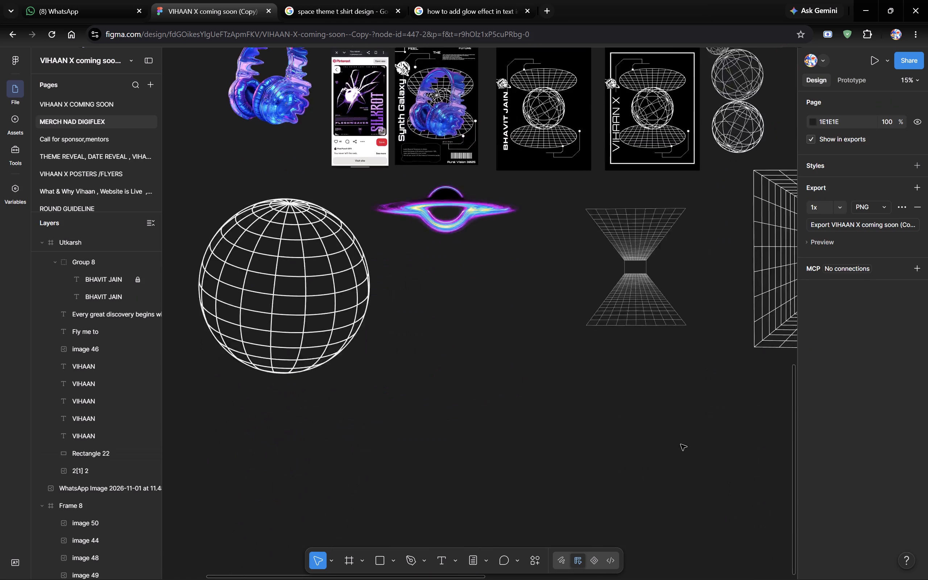
{"action": "scroll", "coordinate": [681, 444], "scroll_direction": "down", "scroll_amount": 2}
{"action": "scroll", "coordinate": [624, 130], "scroll_direction": "up", "scroll_amount": 1}
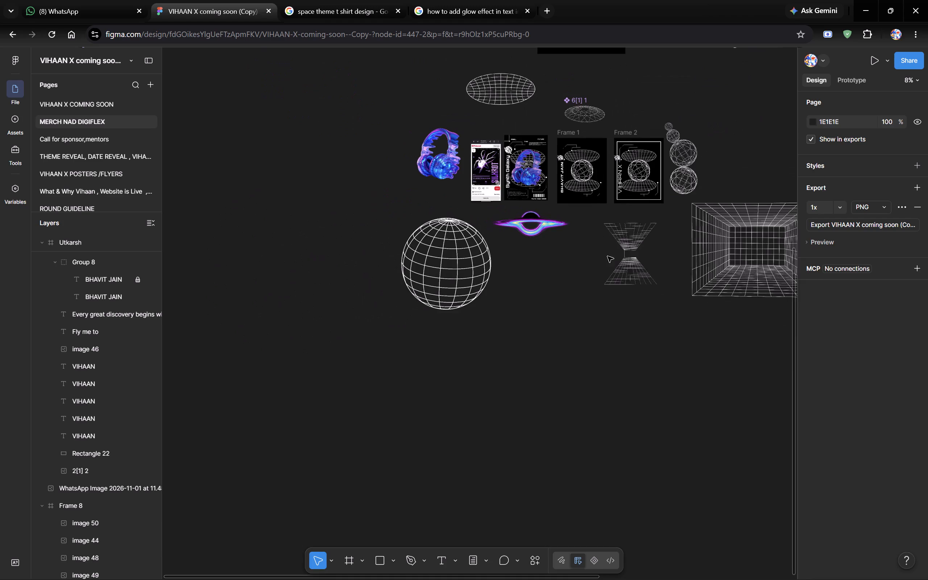
{"action": "scroll", "coordinate": [713, 303], "scroll_direction": "left", "scroll_amount": 1}
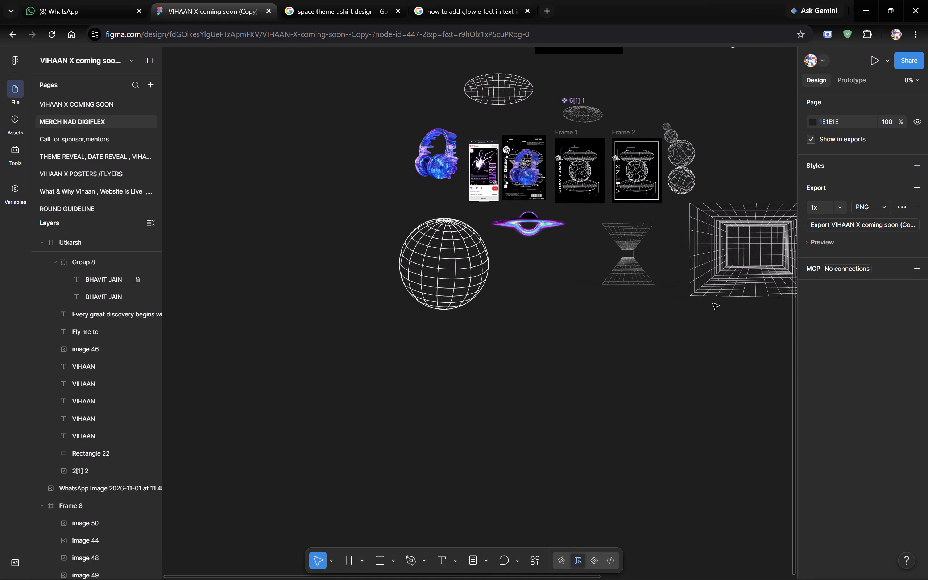
{"action": "scroll", "coordinate": [713, 303], "scroll_direction": "left", "scroll_amount": 1}
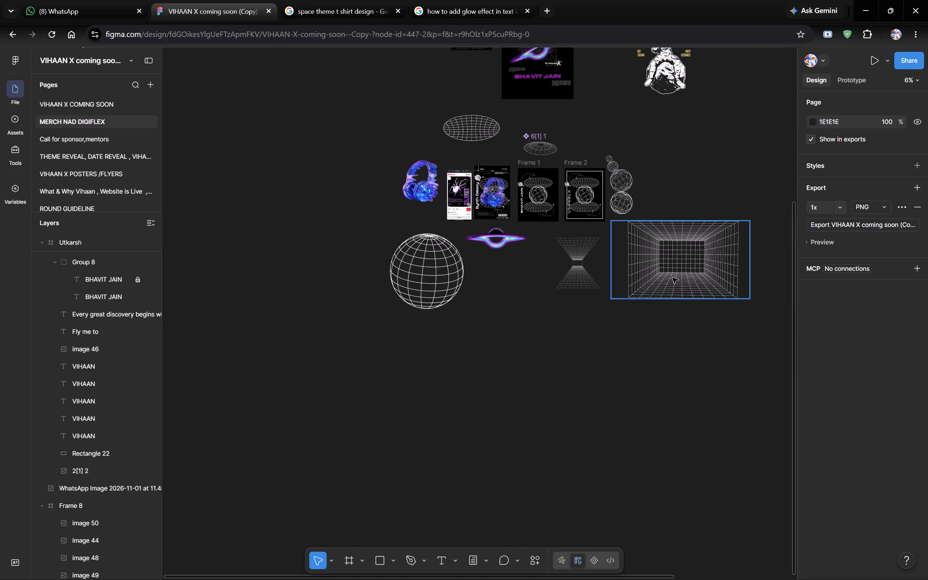
{"action": "scroll", "coordinate": [672, 278], "scroll_direction": "up", "scroll_amount": 3}
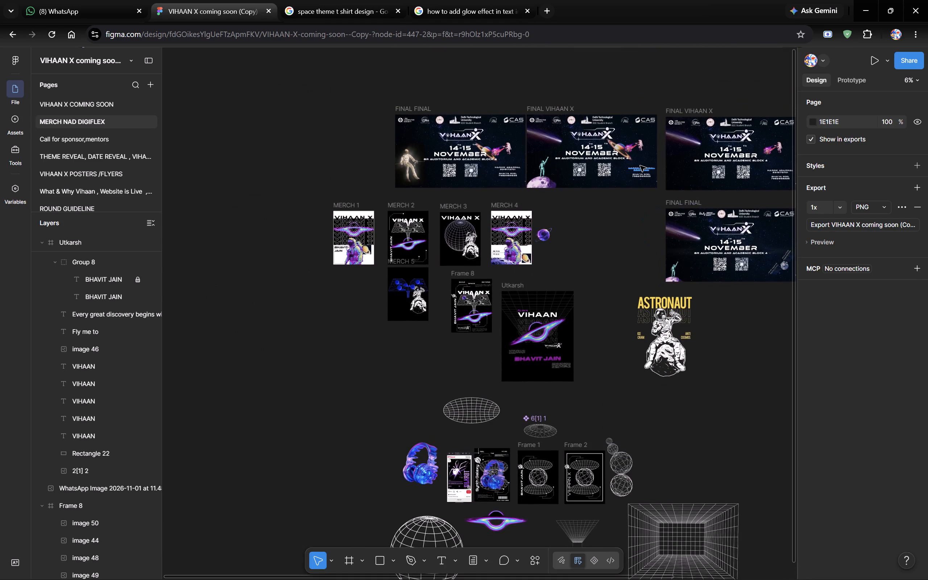
{"action": "scroll", "coordinate": [640, 166], "scroll_direction": "up", "scroll_amount": 1}
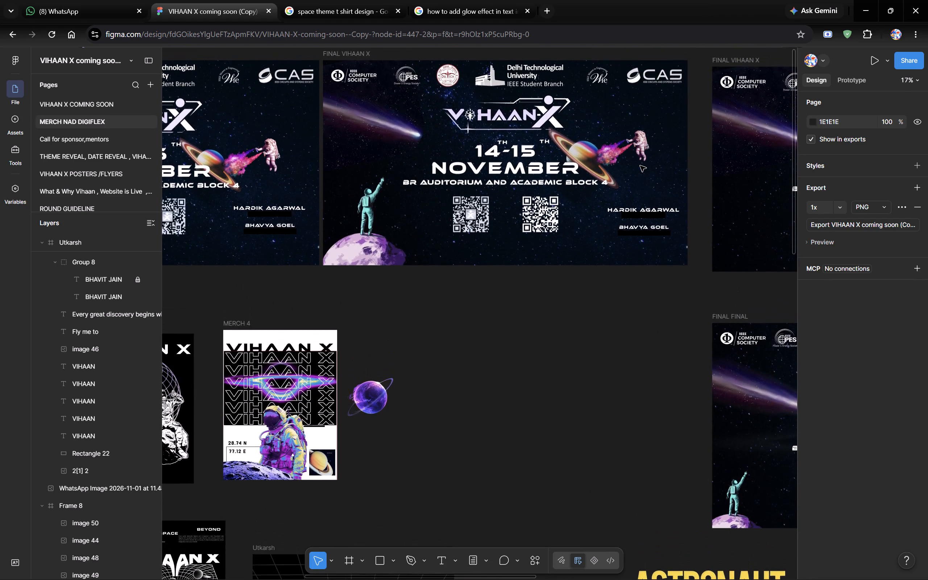
{"action": "scroll", "coordinate": [640, 166], "scroll_direction": "left", "scroll_amount": 3}
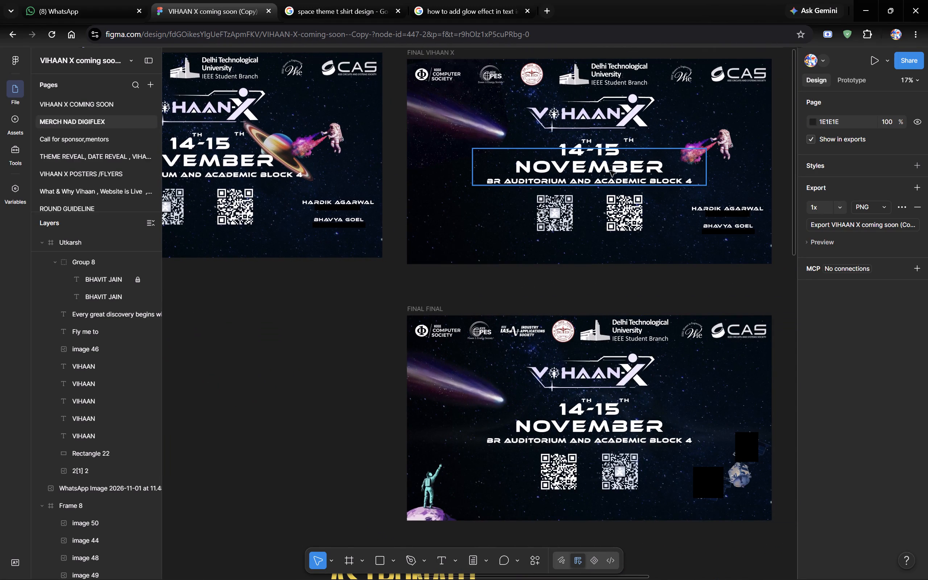
{"action": "scroll", "coordinate": [610, 171], "scroll_direction": "left", "scroll_amount": 1}
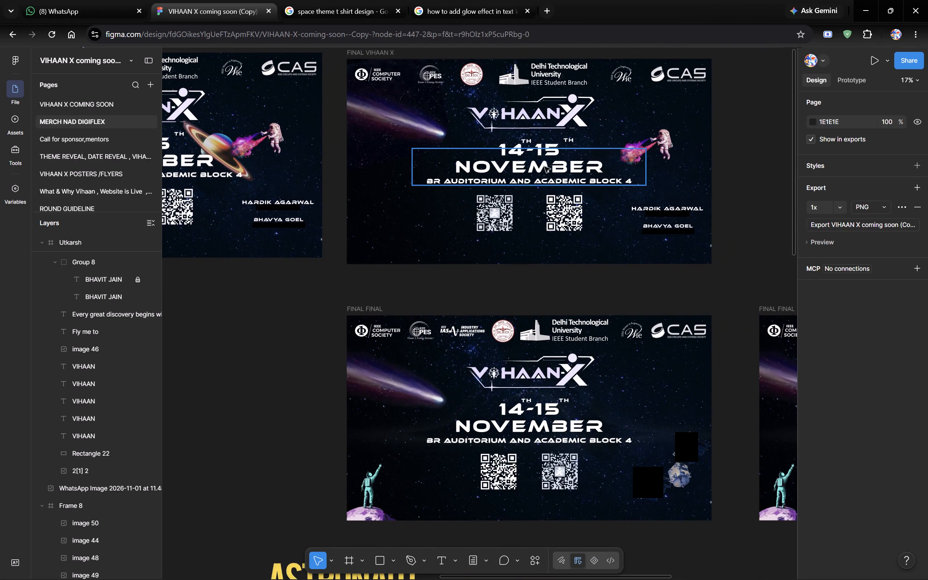
Inspect the properties of the DATES group in the FINAL VIHAAN X banner that stands above a FINAL FINAL banner.
{"action": "left_click", "coordinate": [544, 167]}
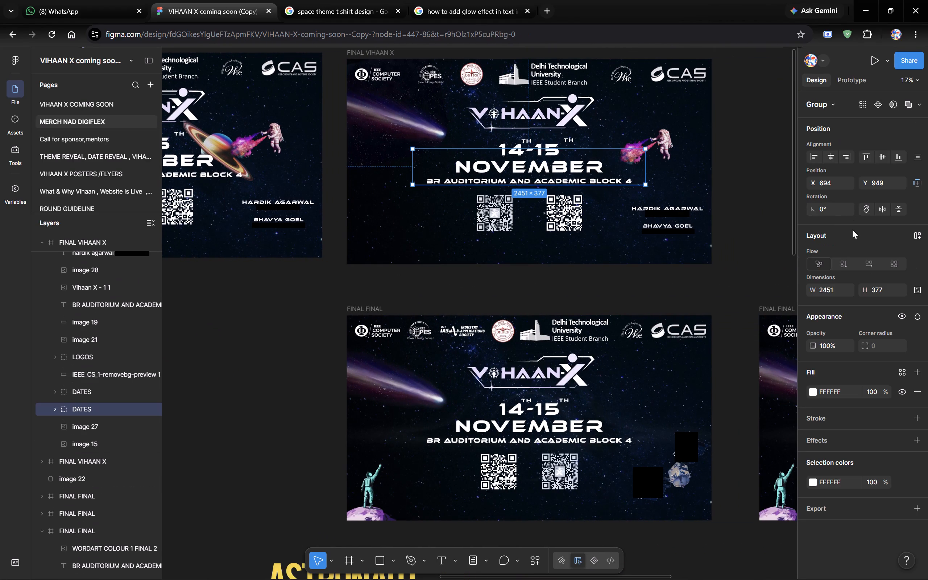
{"action": "scroll", "coordinate": [858, 273], "scroll_direction": "up", "scroll_amount": 1}
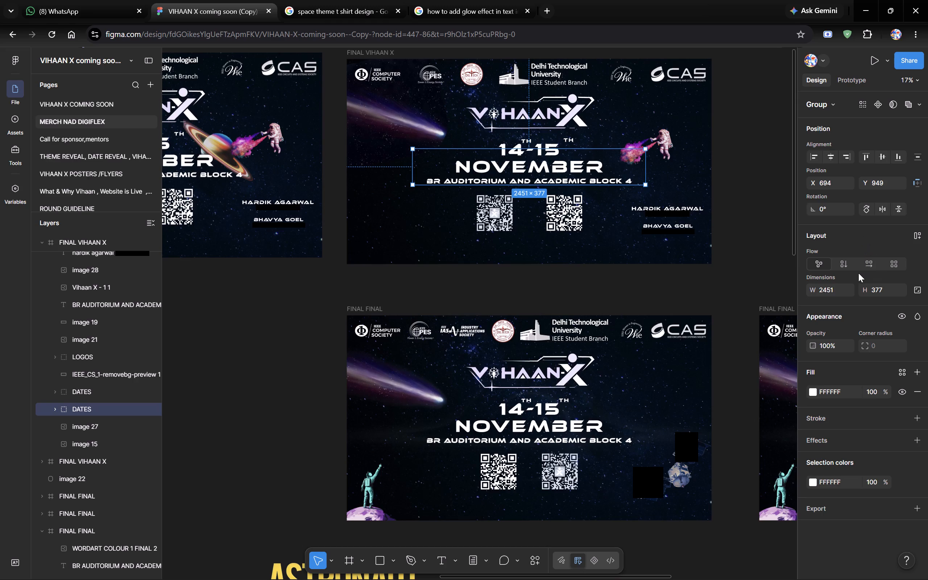
{"action": "scroll", "coordinate": [858, 273], "scroll_direction": "up", "scroll_amount": 1}
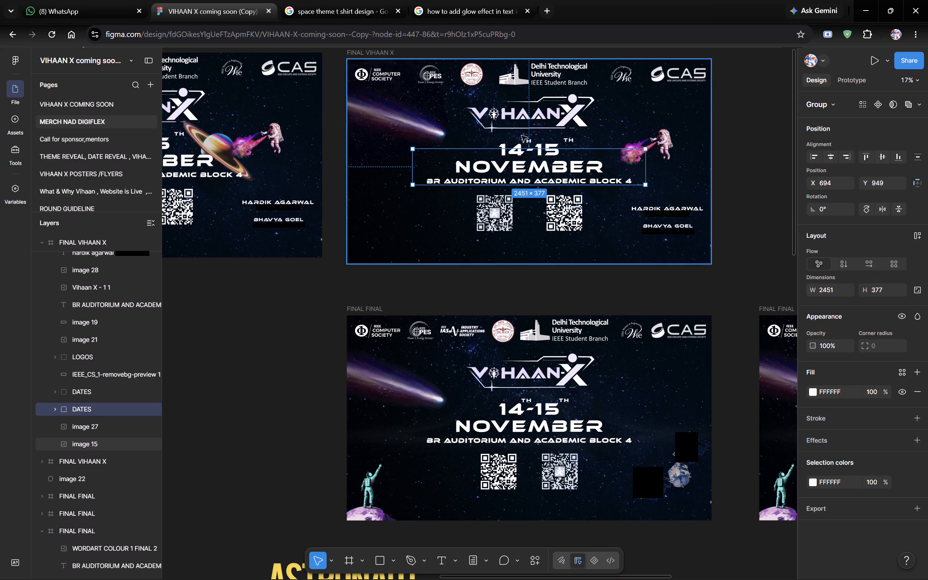
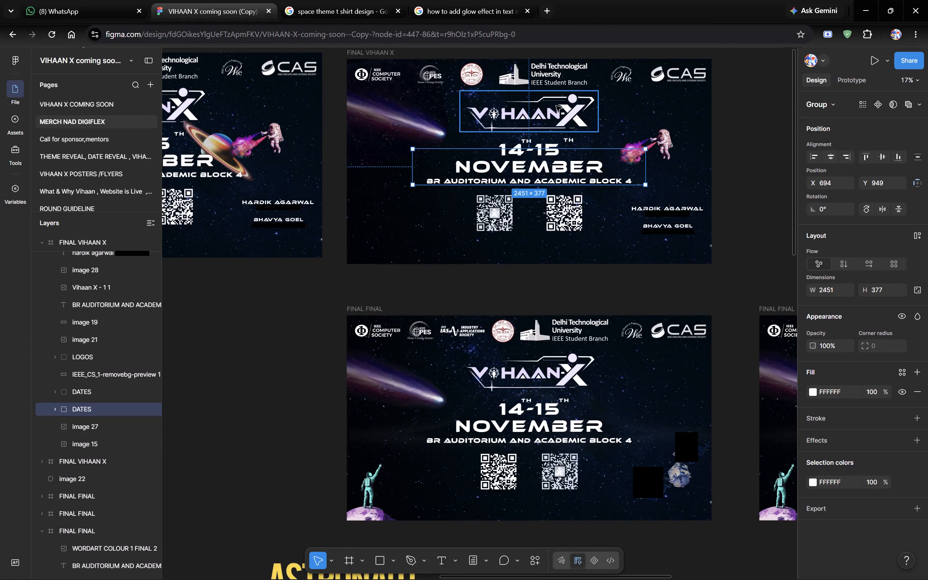
Inspect the text properties of the 14-15 november layer inside the FINAL VIHAAN X banner's DATES group, ending with nothing selected.
{"action": "left_click", "coordinate": [544, 171]}
{"action": "double_click", "coordinate": [544, 171]}
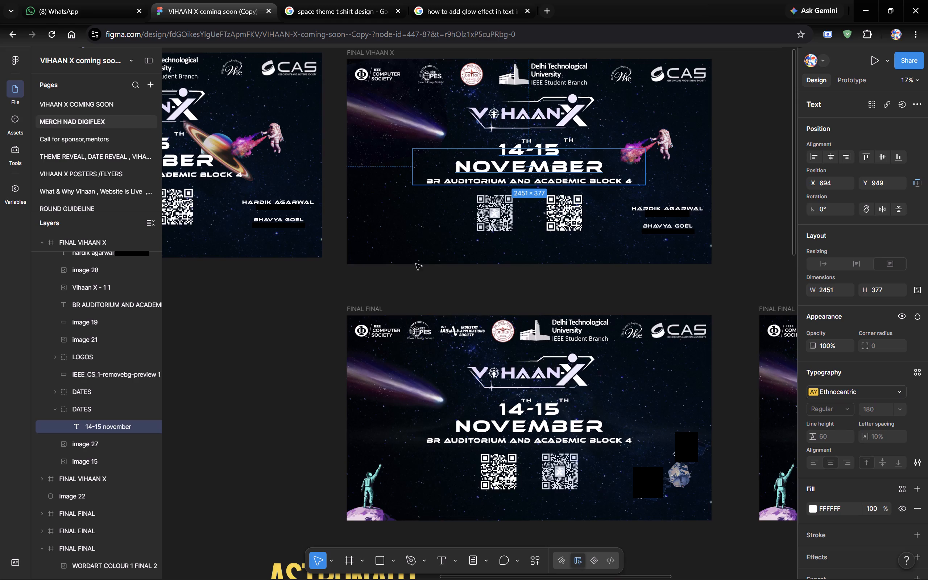
{"action": "left_click", "coordinate": [289, 342]}
Examine the MERCH posters, Frame 8 and the Utkarsh poster, ending with a close look at Frame 8's title and grid of spheres.
{"action": "scroll", "coordinate": [289, 342], "scroll_direction": "right", "scroll_amount": 2}
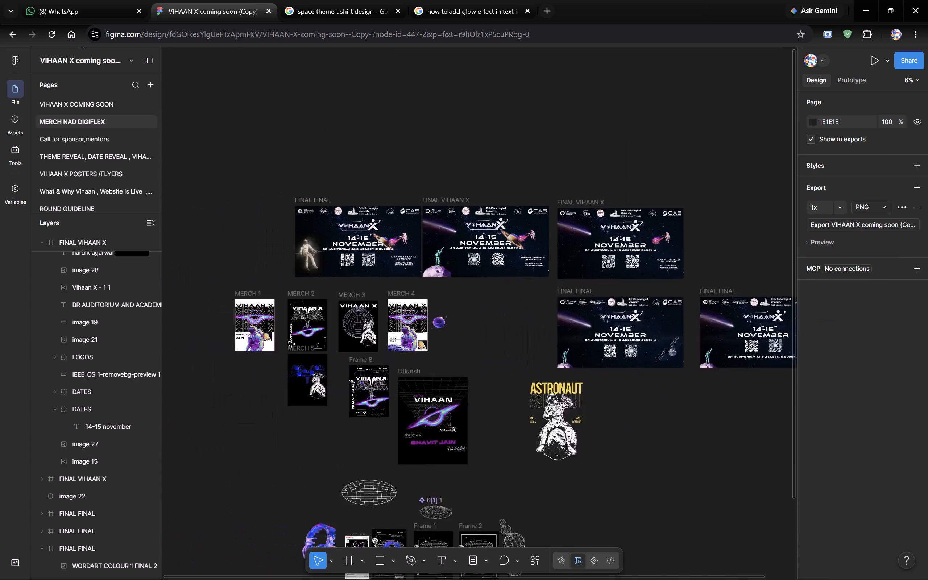
{"action": "scroll", "coordinate": [289, 342], "scroll_direction": "right", "scroll_amount": 2}
{"action": "scroll", "coordinate": [289, 342], "scroll_direction": "down", "scroll_amount": 1}
{"action": "scroll", "coordinate": [289, 342], "scroll_direction": "left", "scroll_amount": 1}
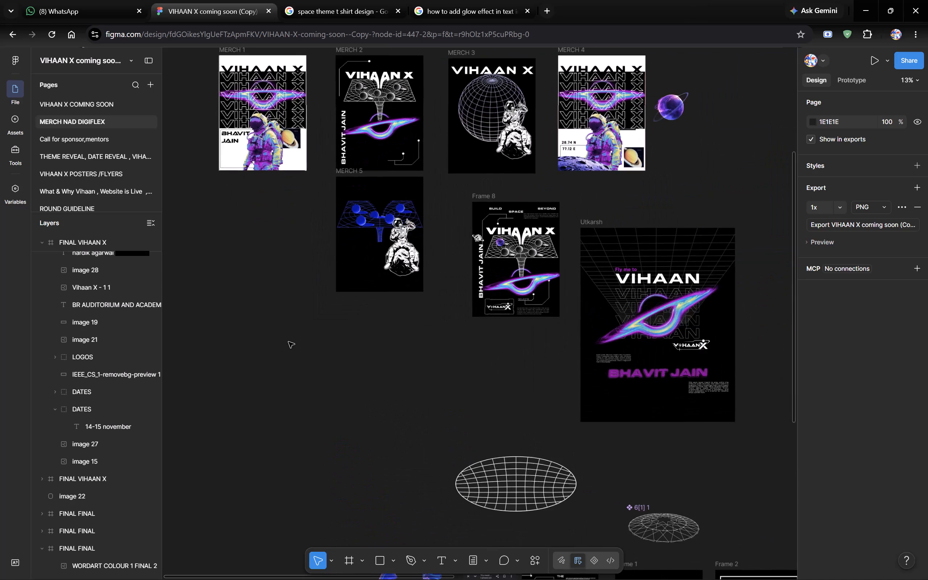
{"action": "scroll", "coordinate": [289, 342], "scroll_direction": "left", "scroll_amount": 2}
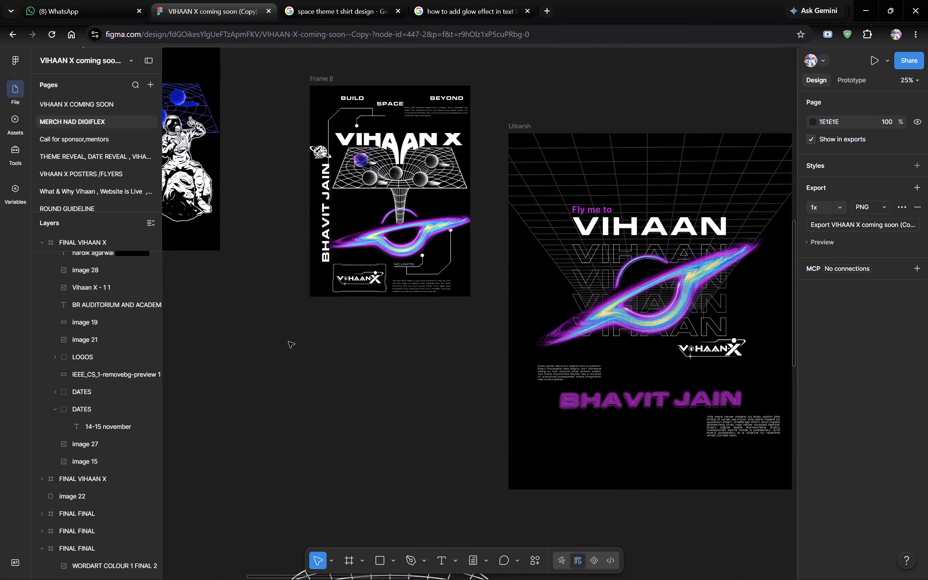
{"action": "scroll", "coordinate": [289, 342], "scroll_direction": "left", "scroll_amount": 1}
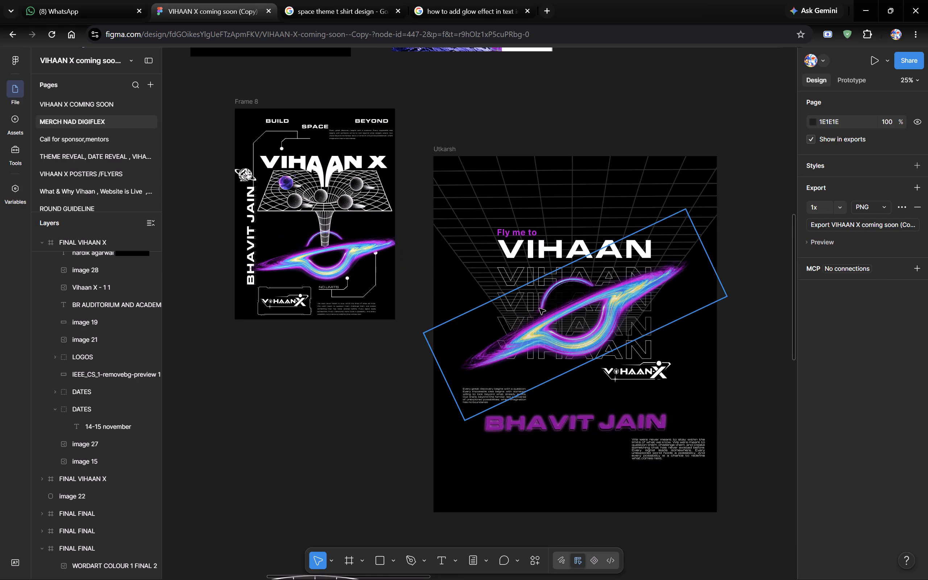
{"action": "scroll", "coordinate": [539, 308], "scroll_direction": "down", "scroll_amount": 1}
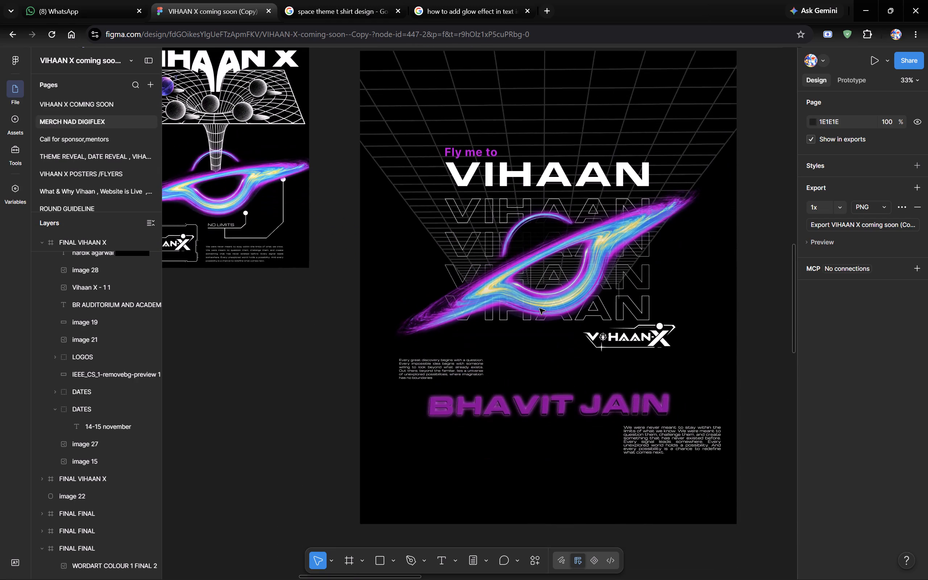
{"action": "scroll", "coordinate": [539, 308], "scroll_direction": "down", "scroll_amount": 1}
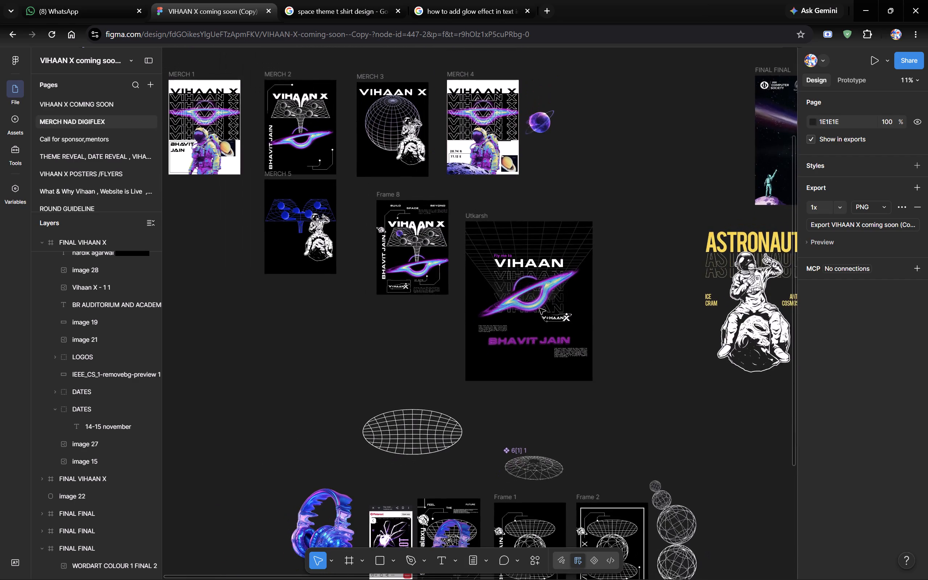
{"action": "scroll", "coordinate": [539, 308], "scroll_direction": "right", "scroll_amount": 1}
{"action": "scroll", "coordinate": [539, 308], "scroll_direction": "up", "scroll_amount": 2}
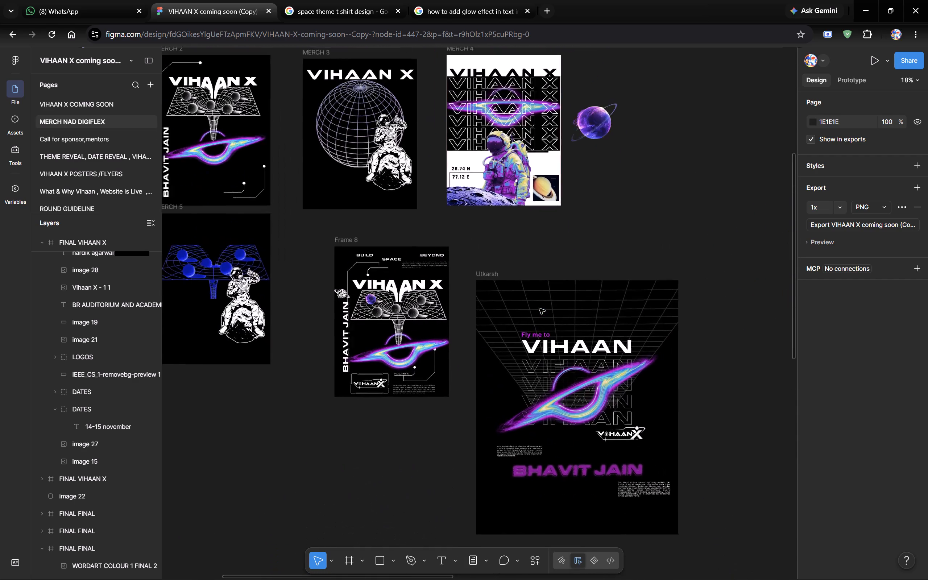
{"action": "scroll", "coordinate": [539, 308], "scroll_direction": "right", "scroll_amount": 2}
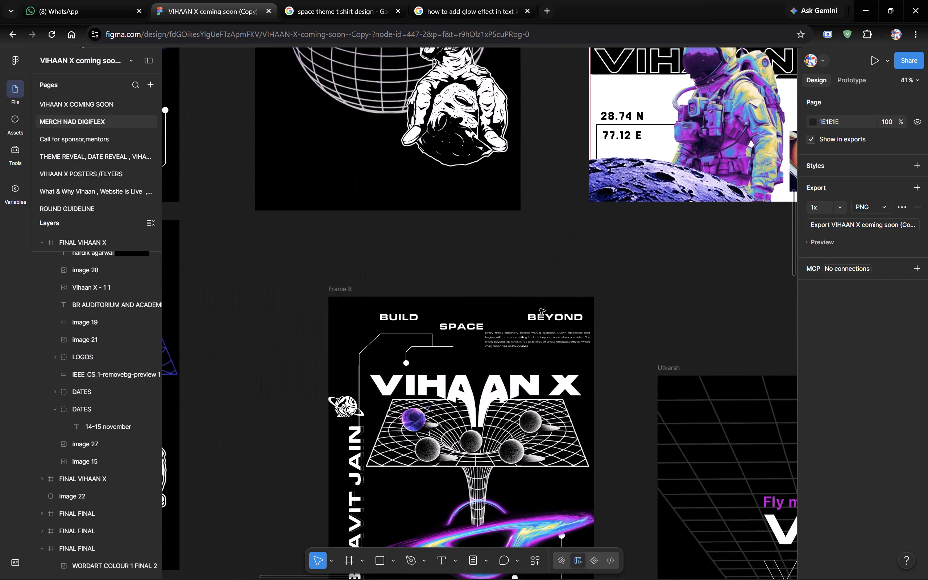
{"action": "scroll", "coordinate": [539, 308], "scroll_direction": "down", "scroll_amount": 3}
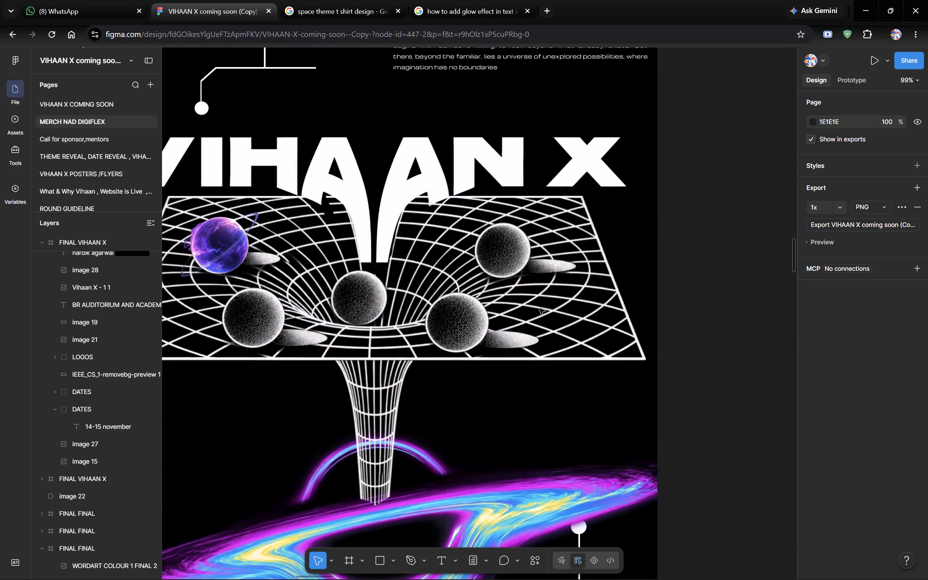
Inspect the properties of Frame 8's VIHAAN X title image and the funnel-shaped grid image with the spheres.
{"action": "left_click", "coordinate": [374, 200]}
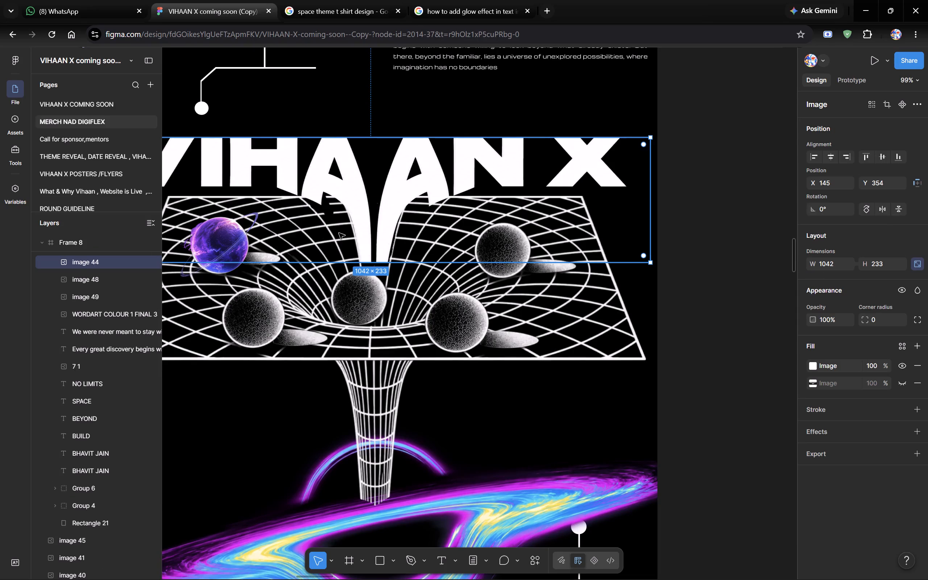
{"action": "scroll", "coordinate": [311, 203], "scroll_direction": "right", "scroll_amount": 2}
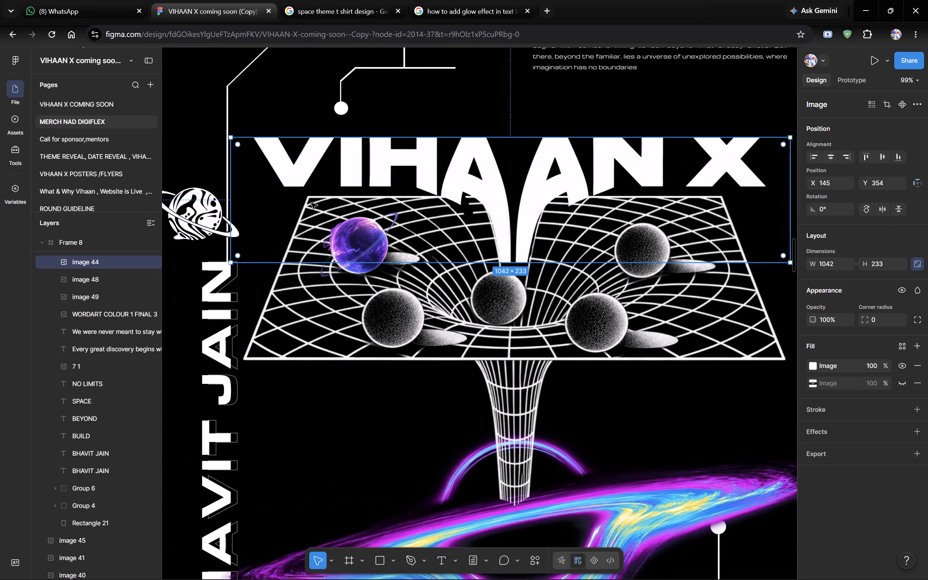
{"action": "scroll", "coordinate": [311, 203], "scroll_direction": "right", "scroll_amount": 1}
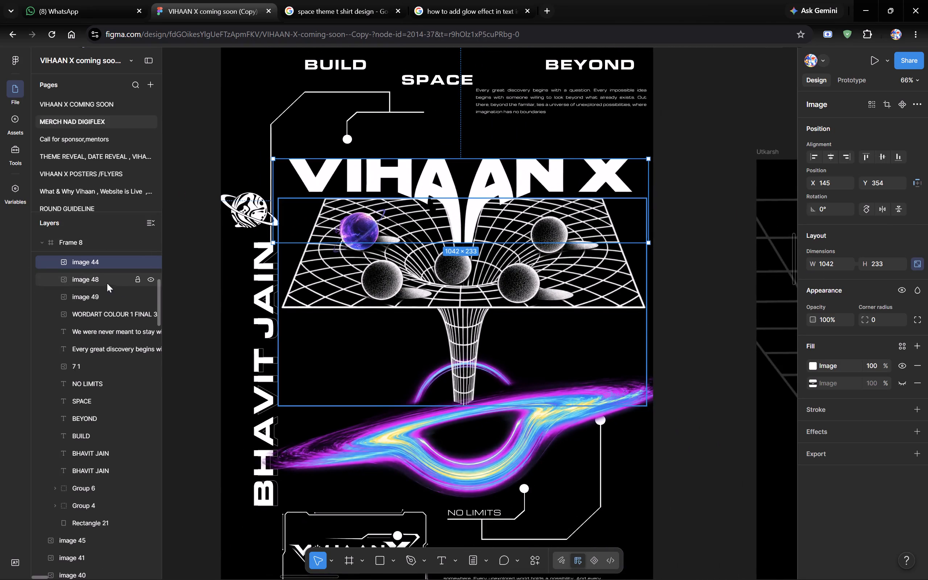
{"action": "left_click", "coordinate": [384, 267]}
{"action": "left_click", "coordinate": [518, 260]}
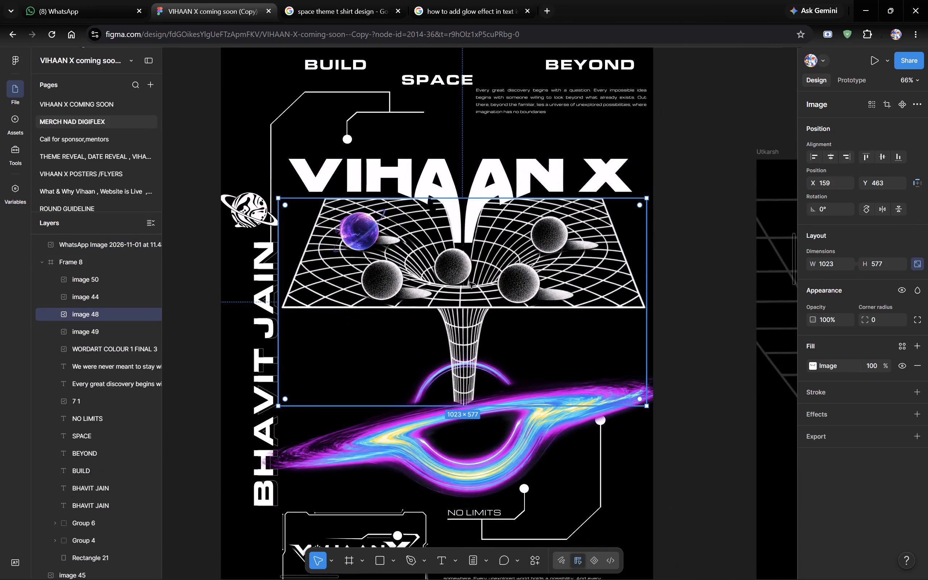
{"action": "left_click", "coordinate": [528, 290]}
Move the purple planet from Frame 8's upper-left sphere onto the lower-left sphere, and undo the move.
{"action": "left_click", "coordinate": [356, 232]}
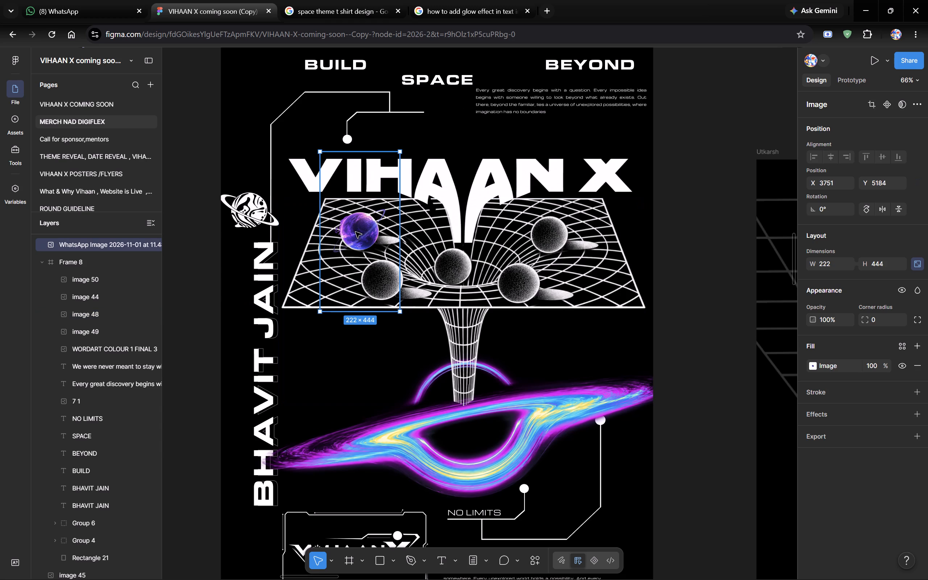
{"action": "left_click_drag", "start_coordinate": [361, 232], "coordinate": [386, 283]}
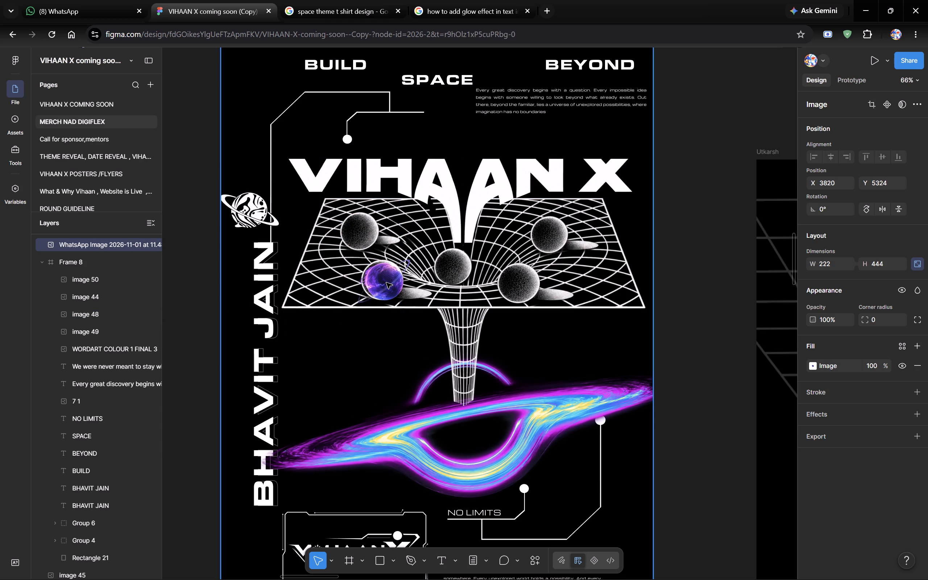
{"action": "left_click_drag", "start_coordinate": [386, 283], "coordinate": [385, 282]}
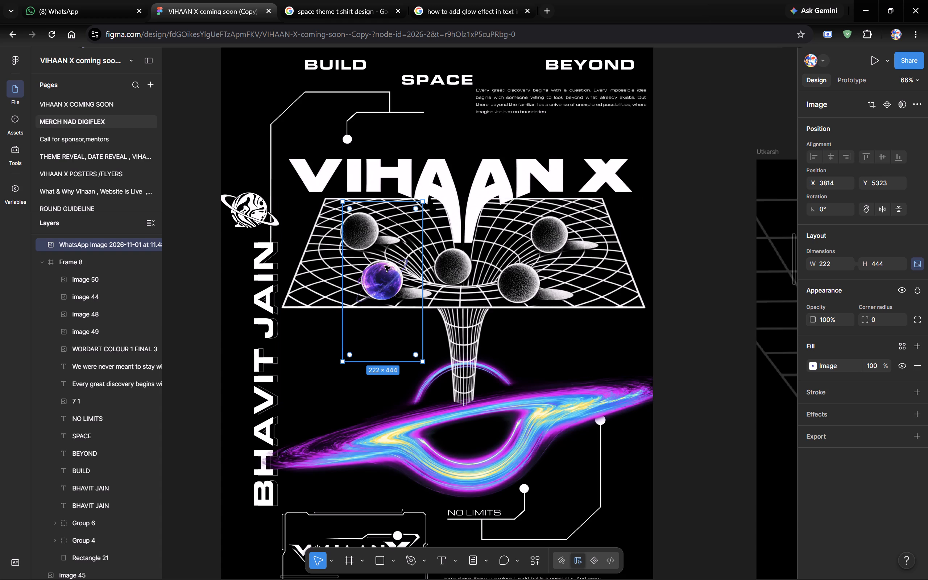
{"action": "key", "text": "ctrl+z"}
Duplicate the purple planet and place the copy over the grid's lower-left sphere in Frame 8.
{"action": "key", "text": "ctrl+c"}
{"action": "key", "text": "ctrl+v"}
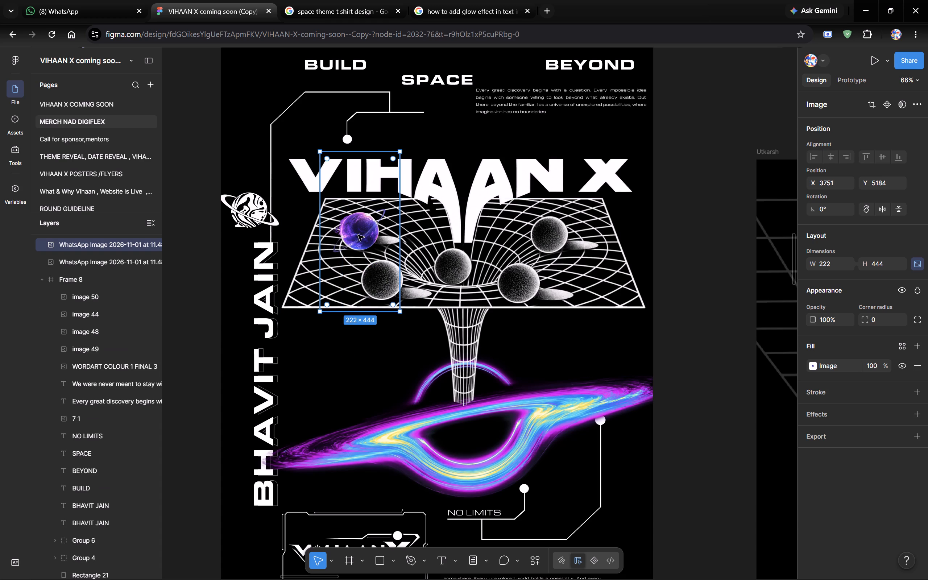
{"action": "left_click_drag", "start_coordinate": [362, 237], "coordinate": [385, 287]}
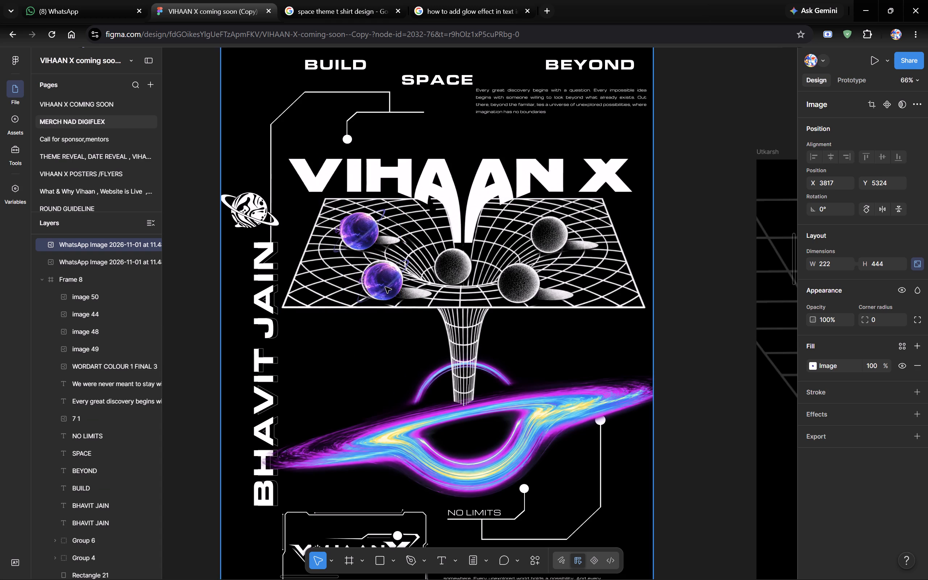
{"action": "left_click_drag", "start_coordinate": [385, 287], "coordinate": [385, 285]}
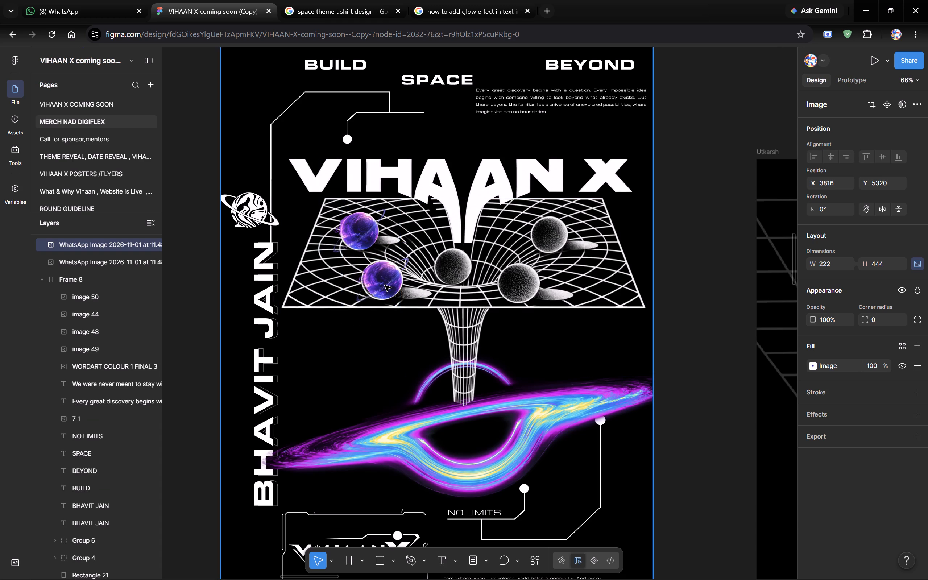
{"action": "left_click_drag", "start_coordinate": [385, 285], "coordinate": [384, 287]}
Duplicate the planet onto the grid's lower-right sphere, enlarge the copy to 228 × 456 and align it to cover the sphere.
{"action": "key", "text": "ctrl+c"}
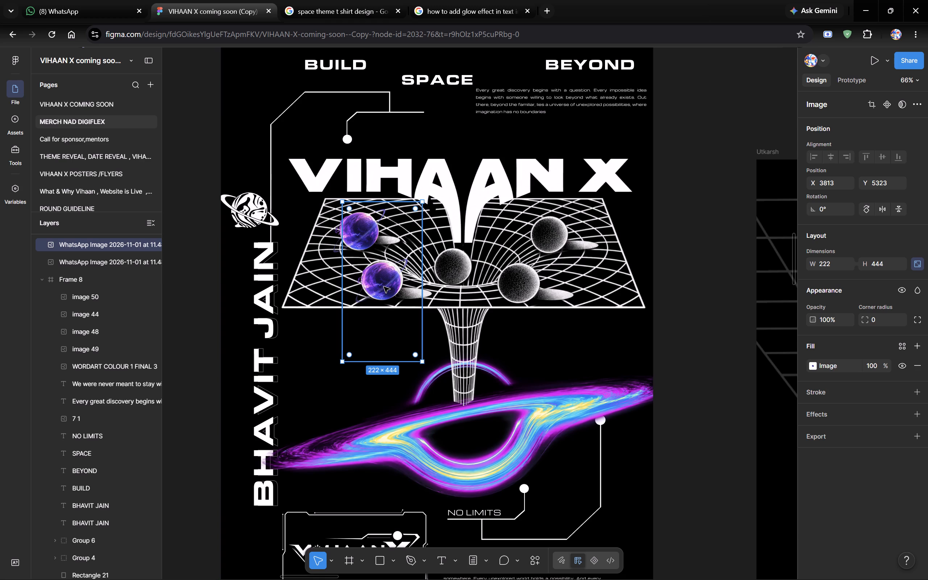
{"action": "key", "text": "ctrl+v"}
{"action": "left_click_drag", "start_coordinate": [376, 282], "coordinate": [509, 289]}
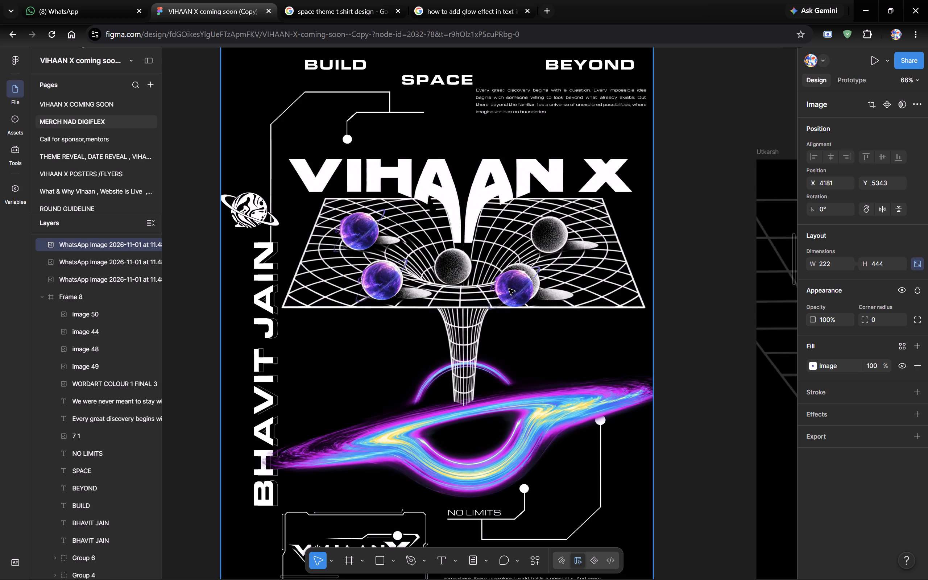
{"action": "left_click_drag", "start_coordinate": [509, 289], "coordinate": [513, 285]}
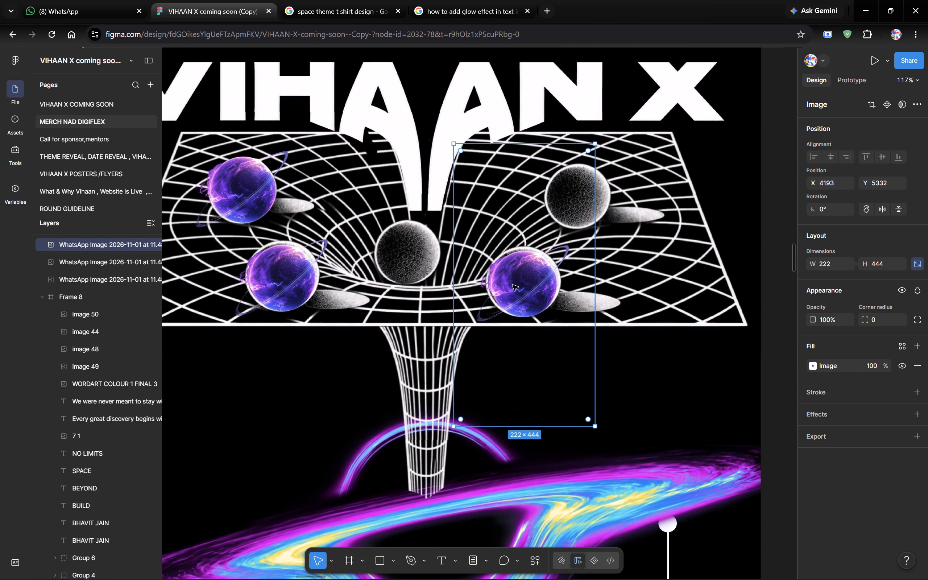
{"action": "left_click", "coordinate": [516, 284]}
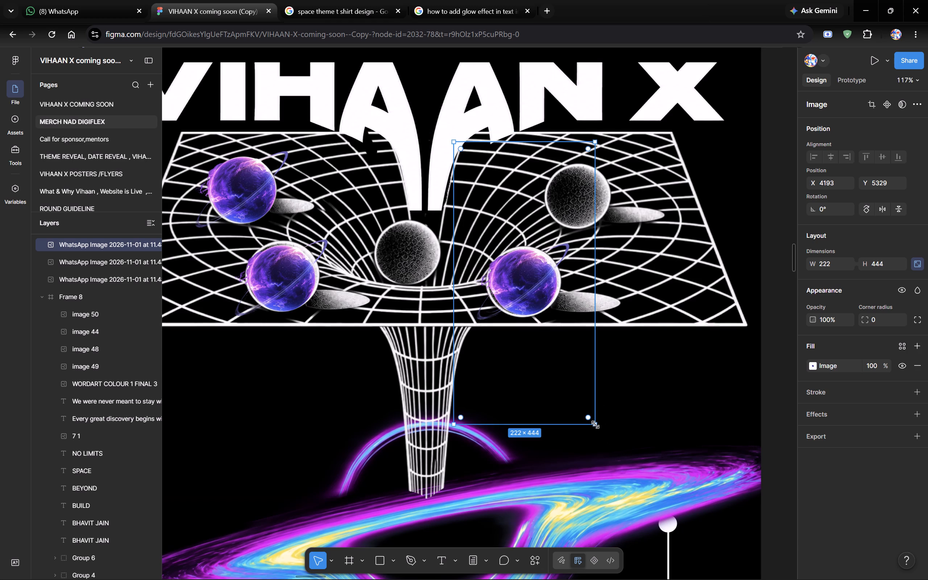
{"action": "left_click_drag", "start_coordinate": [595, 424], "coordinate": [598, 427]}
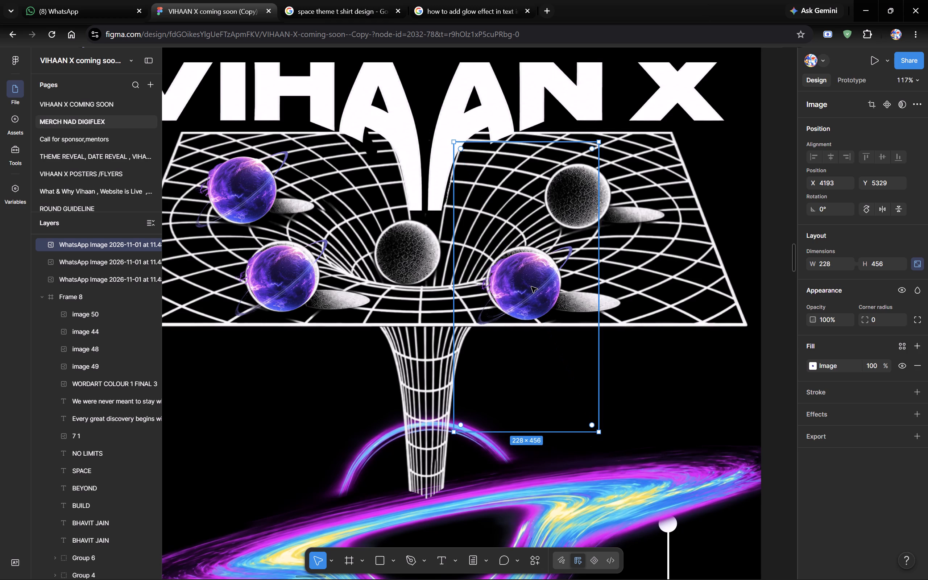
{"action": "left_click_drag", "start_coordinate": [531, 287], "coordinate": [530, 283]}
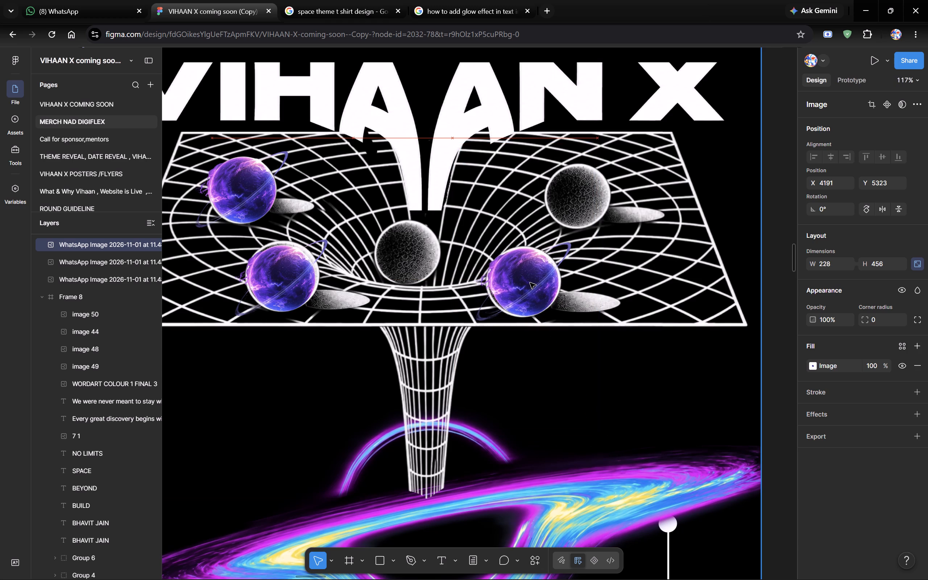
Enlarge the planet on the lower-left sphere to 255 × 510 and reposition it to cover the sphere fully.
{"action": "left_click_drag", "start_coordinate": [286, 276], "coordinate": [288, 277]}
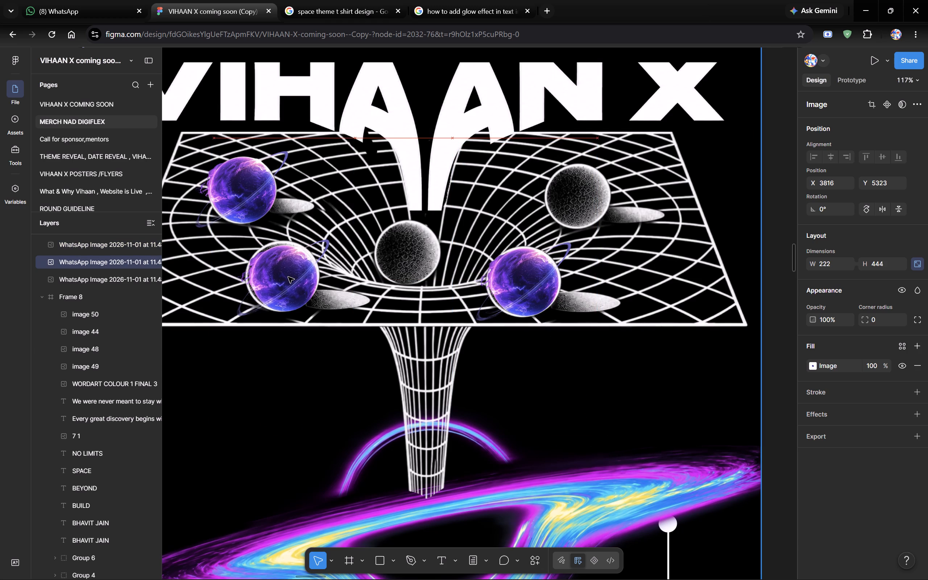
{"action": "left_click_drag", "start_coordinate": [288, 277], "coordinate": [287, 273]}
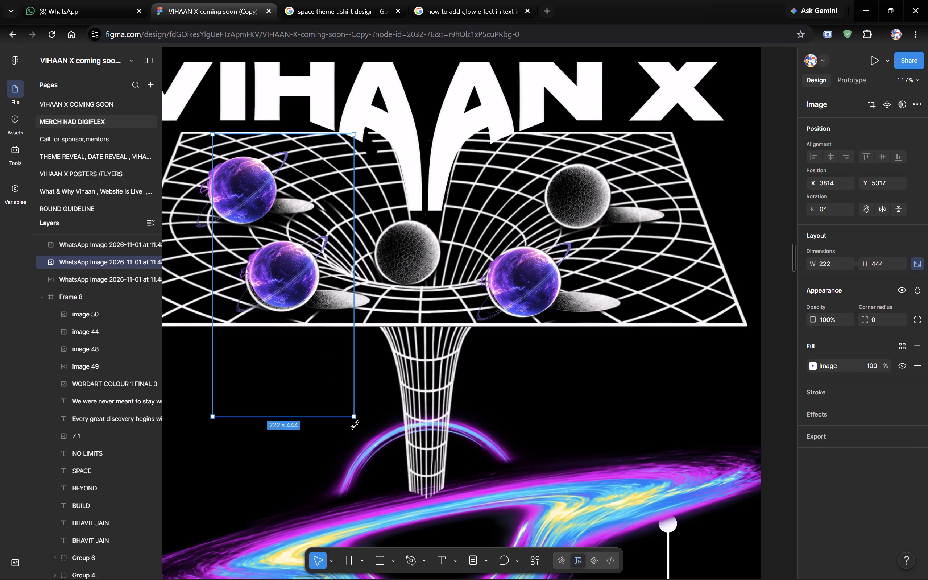
{"action": "left_click_drag", "start_coordinate": [352, 416], "coordinate": [352, 458]}
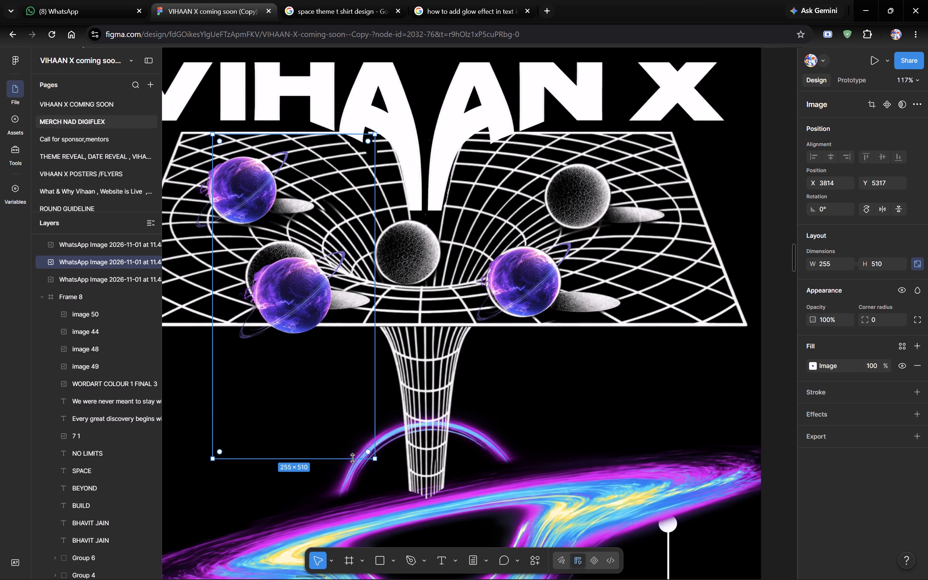
{"action": "left_click_drag", "start_coordinate": [304, 305], "coordinate": [294, 282]}
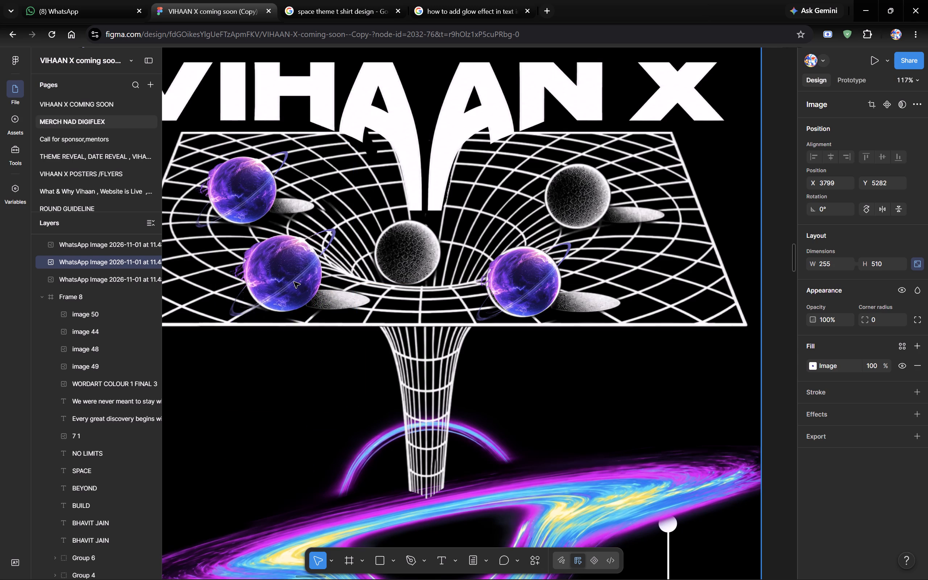
{"action": "left_click_drag", "start_coordinate": [294, 282], "coordinate": [291, 283]}
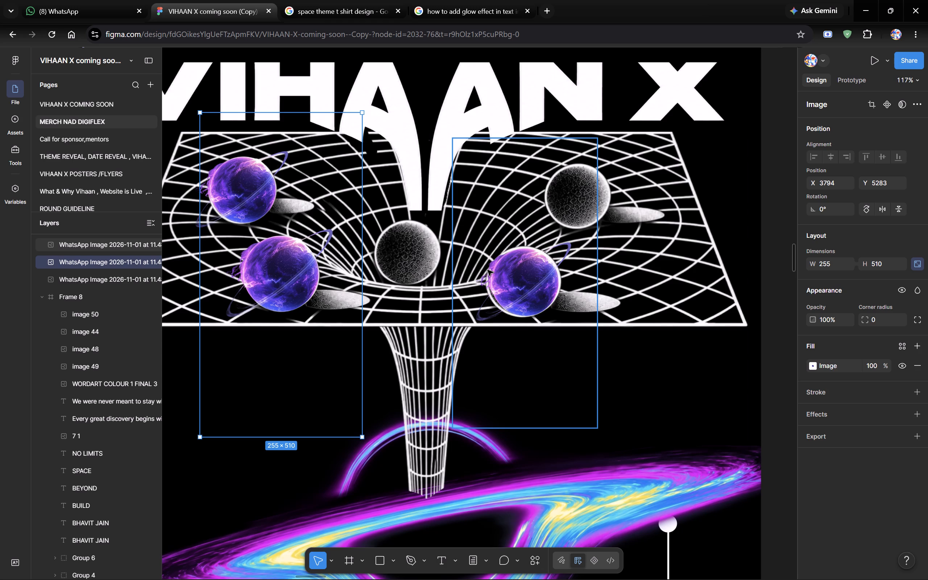
Duplicate the enlarged lower-left planet and place the copy over the grid's central sphere.
{"action": "key", "text": "ctrl+c"}
{"action": "key", "text": "ctrl+v"}
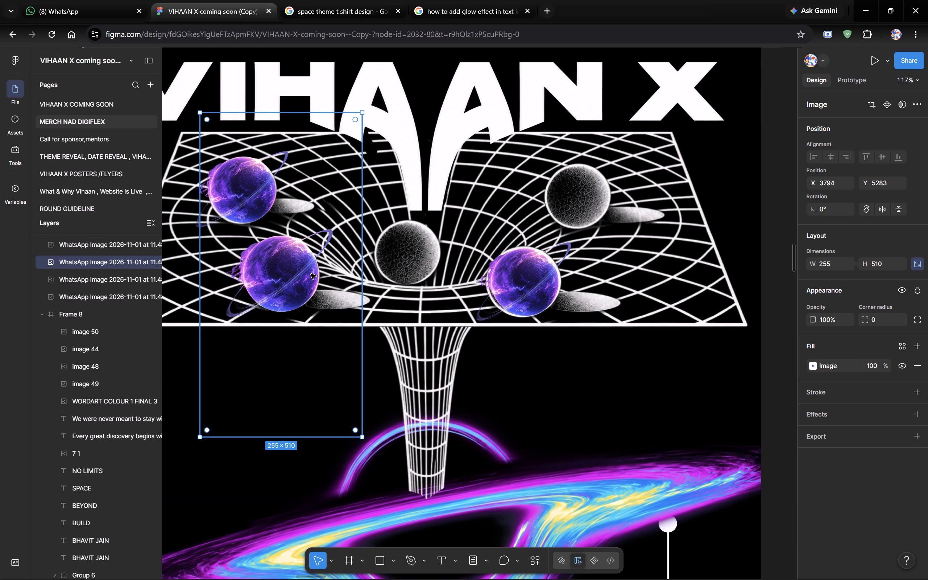
{"action": "left_click_drag", "start_coordinate": [311, 274], "coordinate": [437, 257]}
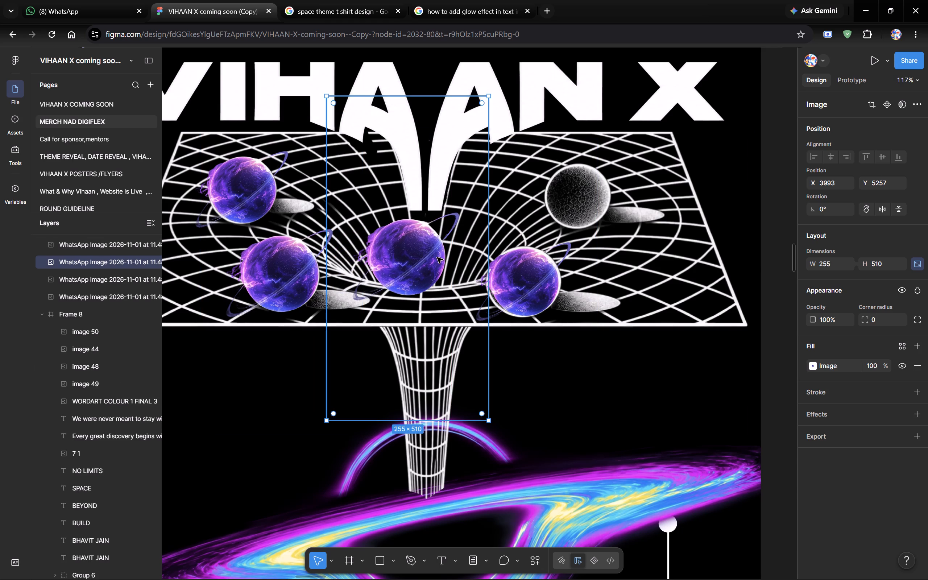
Duplicate the central planet and place the copy over the grid's upper-right sphere.
{"action": "key", "text": "ctrl+c"}
{"action": "key", "text": "ctrl+v"}
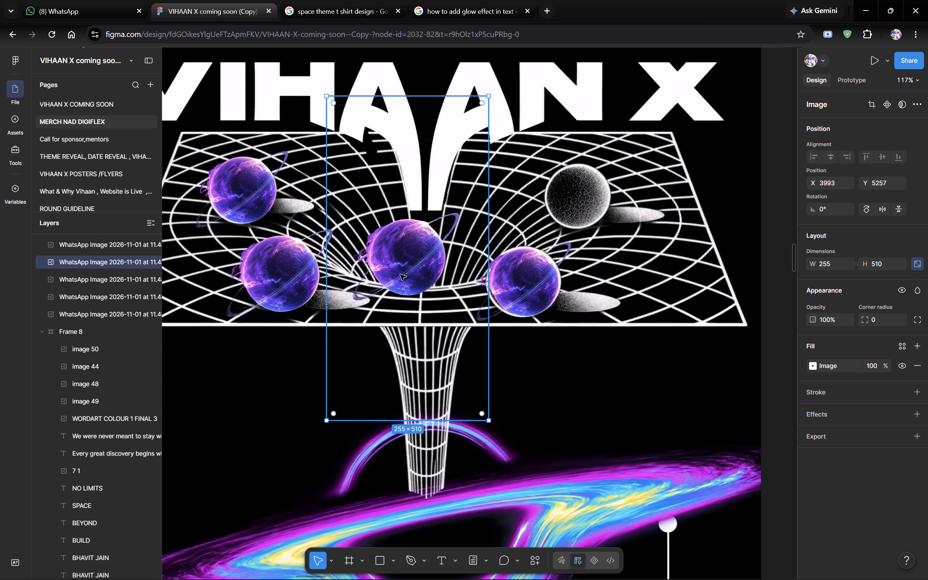
{"action": "left_click_drag", "start_coordinate": [386, 285], "coordinate": [557, 227]}
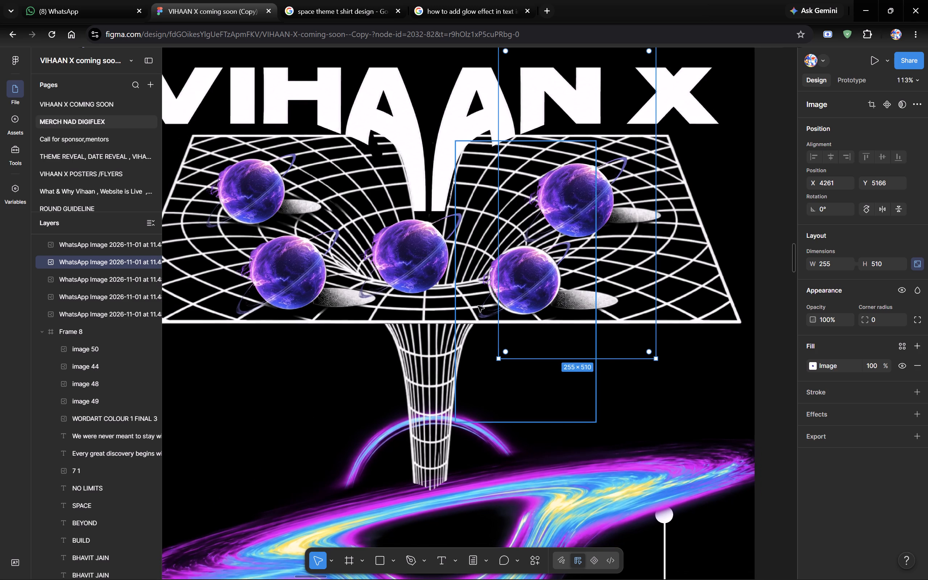
Enlarge the planet on the grid's lower-right sphere to 242 × 484 and reposition it to cover the sphere fully.
{"action": "left_click", "coordinate": [546, 288]}
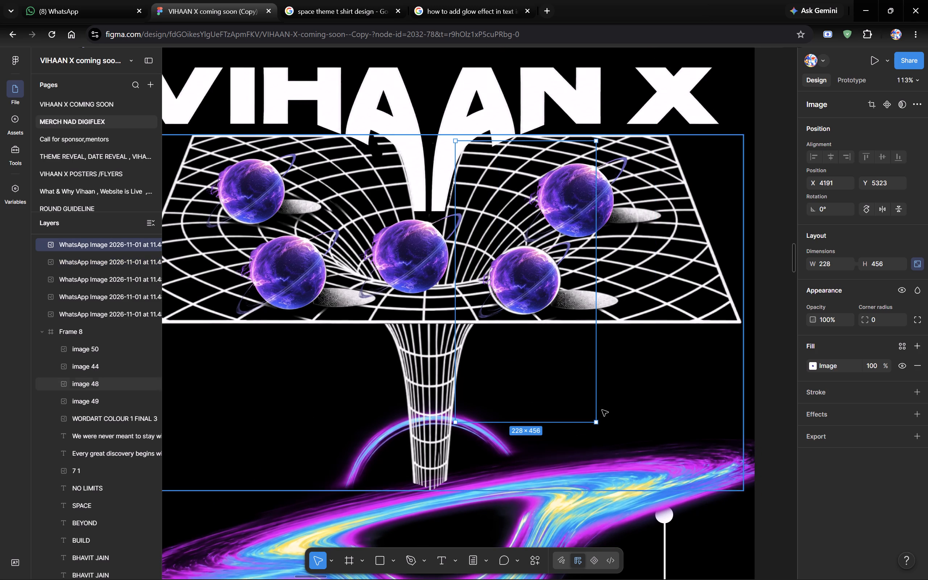
{"action": "left_click_drag", "start_coordinate": [454, 425], "coordinate": [447, 422]}
{"action": "left_click_drag", "start_coordinate": [521, 281], "coordinate": [525, 279]}
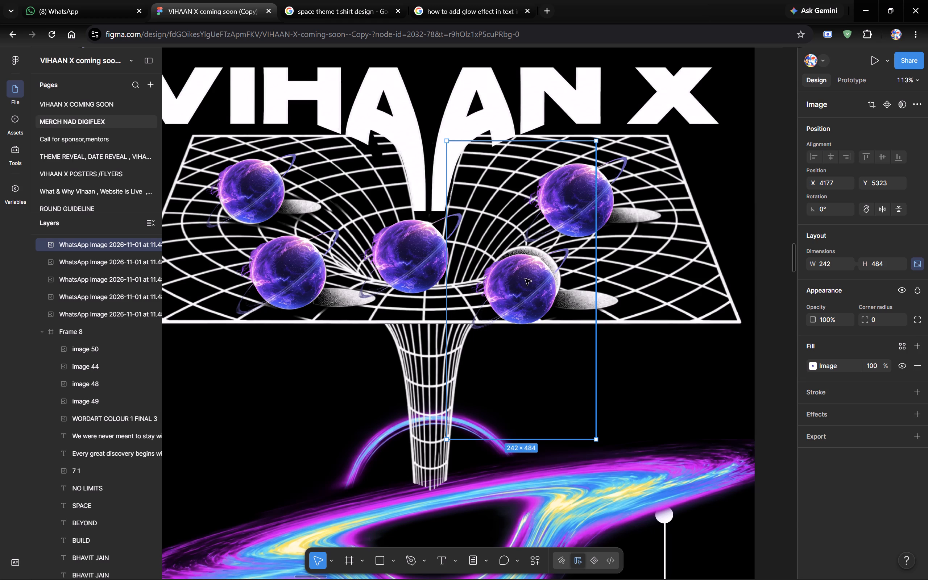
{"action": "left_click_drag", "start_coordinate": [525, 279], "coordinate": [527, 272]}
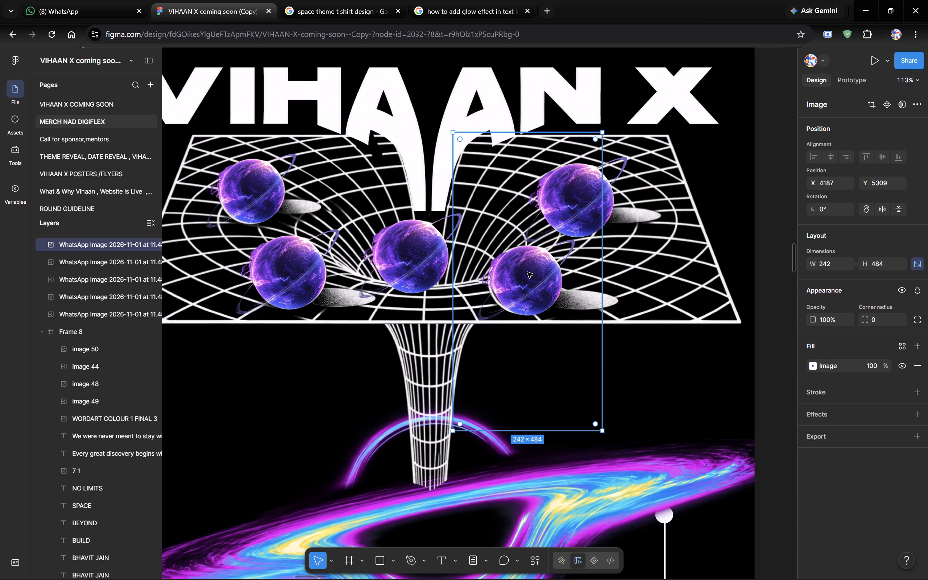
{"action": "left_click", "coordinate": [671, 152]}
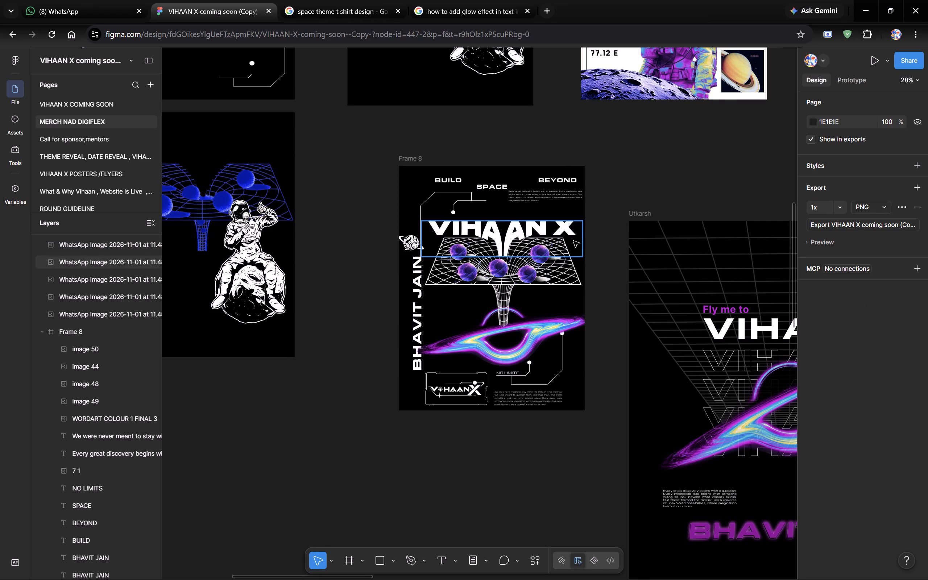
Examine Frame 8 with its new planets and compare it with the MERCH designs and the Utkarsh poster.
{"action": "scroll", "coordinate": [573, 241], "scroll_direction": "right", "scroll_amount": 3}
{"action": "scroll", "coordinate": [573, 241], "scroll_direction": "left", "scroll_amount": 1}
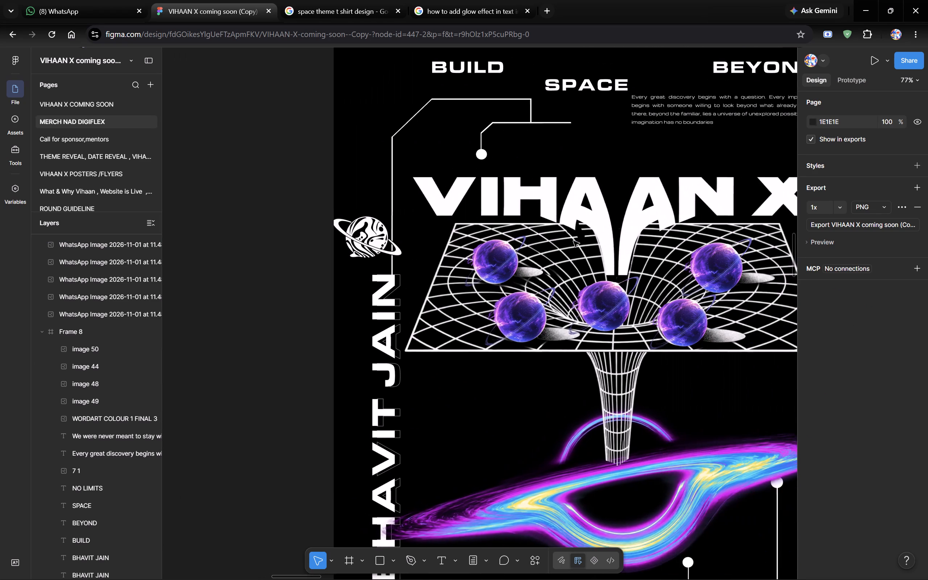
{"action": "scroll", "coordinate": [573, 241], "scroll_direction": "left", "scroll_amount": 1}
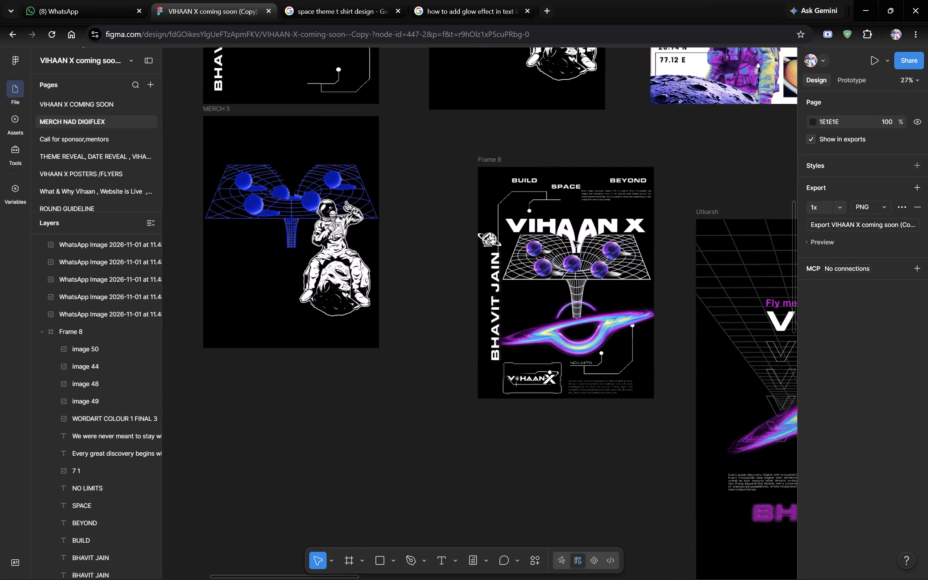
{"action": "left_click", "coordinate": [350, 211]}
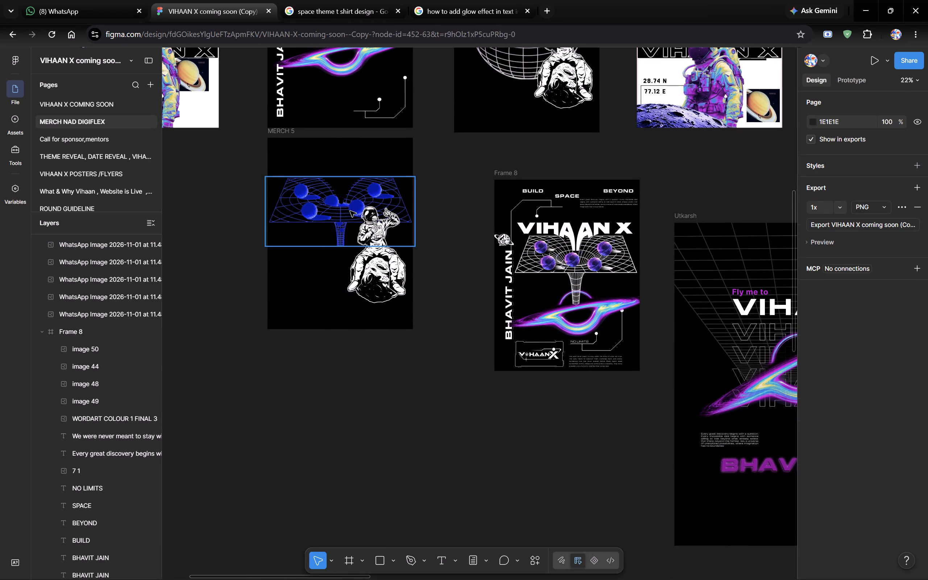
{"action": "left_click", "coordinate": [436, 355]}
{"action": "scroll", "coordinate": [436, 355], "scroll_direction": "left", "scroll_amount": 1}
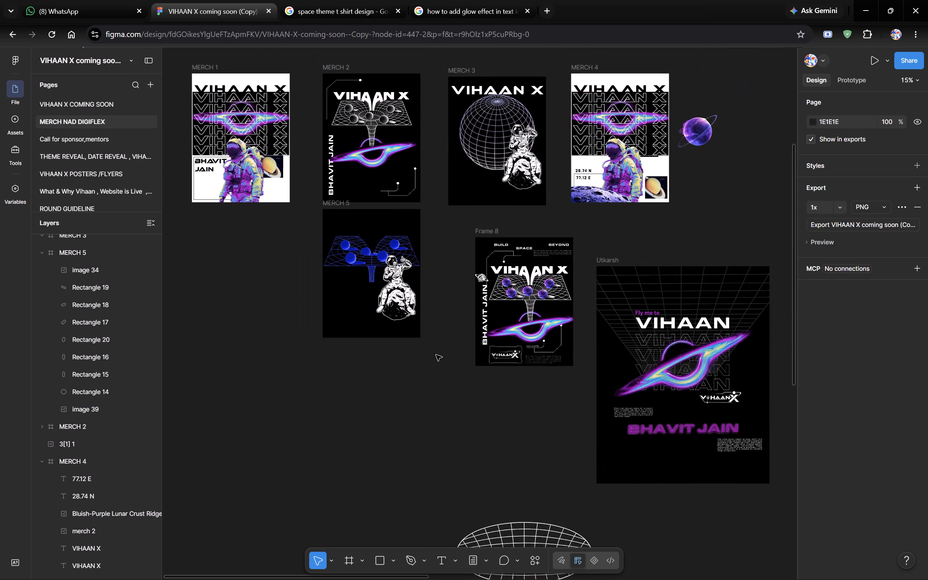
{"action": "scroll", "coordinate": [436, 355], "scroll_direction": "left", "scroll_amount": 1}
{"action": "scroll", "coordinate": [436, 355], "scroll_direction": "down", "scroll_amount": 1}
{"action": "scroll", "coordinate": [436, 355], "scroll_direction": "left", "scroll_amount": 1}
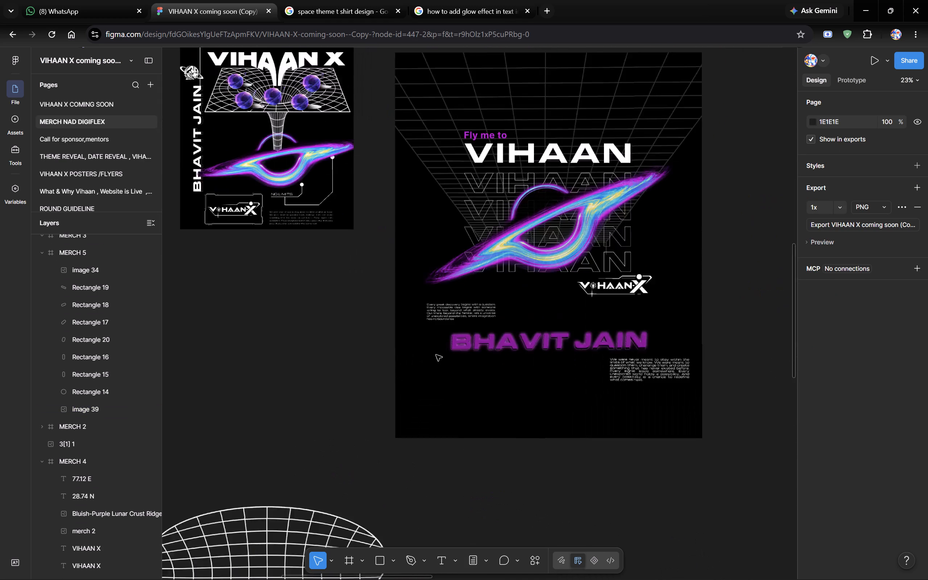
{"action": "scroll", "coordinate": [436, 355], "scroll_direction": "right", "scroll_amount": 4}
{"action": "scroll", "coordinate": [436, 355], "scroll_direction": "up", "scroll_amount": 1}
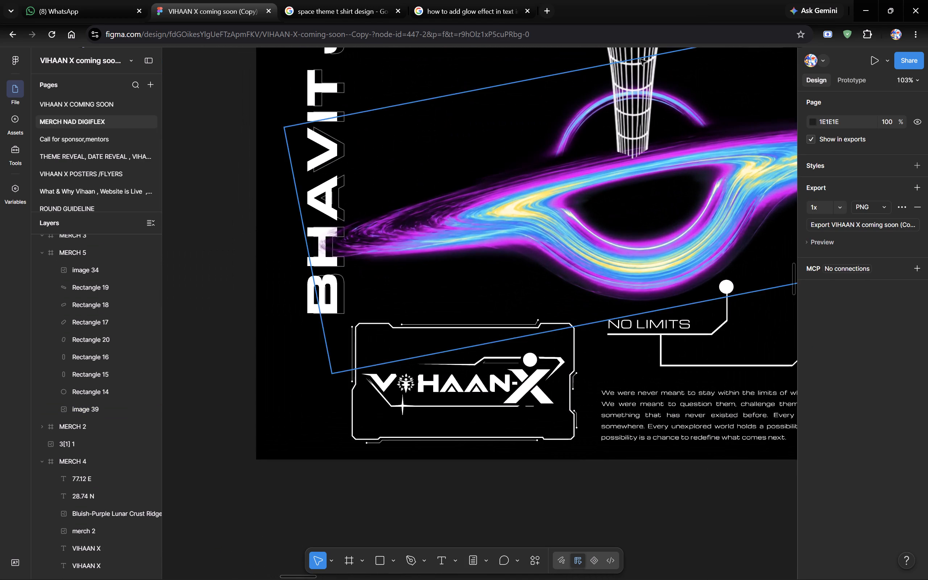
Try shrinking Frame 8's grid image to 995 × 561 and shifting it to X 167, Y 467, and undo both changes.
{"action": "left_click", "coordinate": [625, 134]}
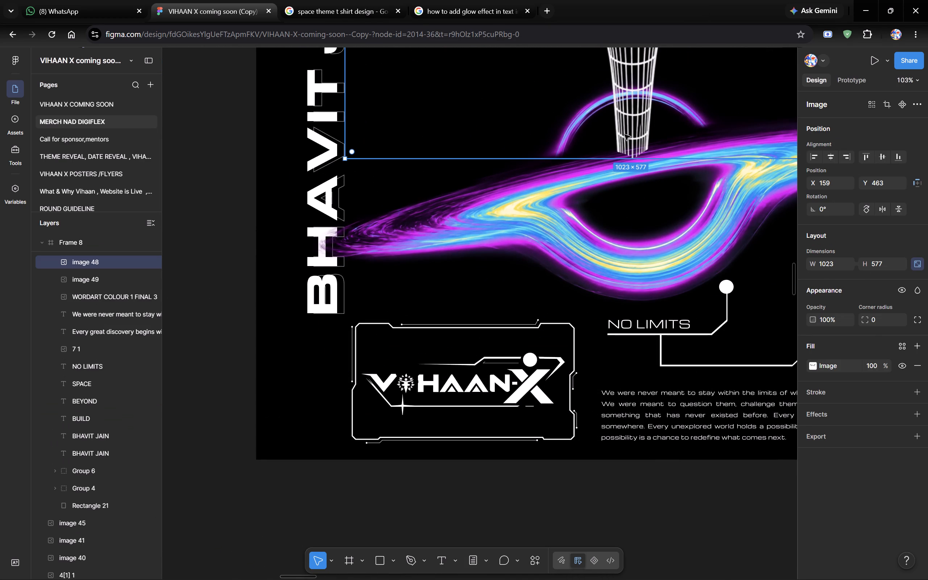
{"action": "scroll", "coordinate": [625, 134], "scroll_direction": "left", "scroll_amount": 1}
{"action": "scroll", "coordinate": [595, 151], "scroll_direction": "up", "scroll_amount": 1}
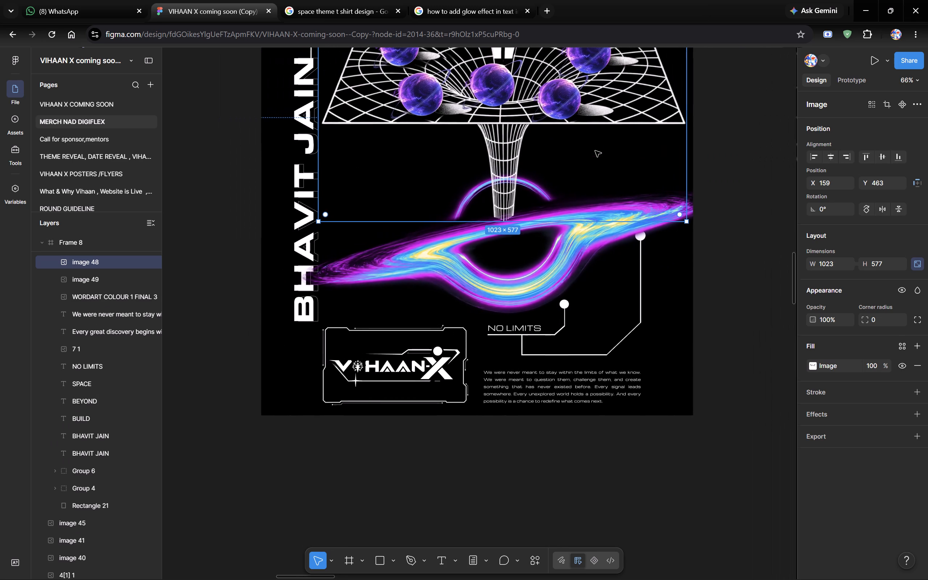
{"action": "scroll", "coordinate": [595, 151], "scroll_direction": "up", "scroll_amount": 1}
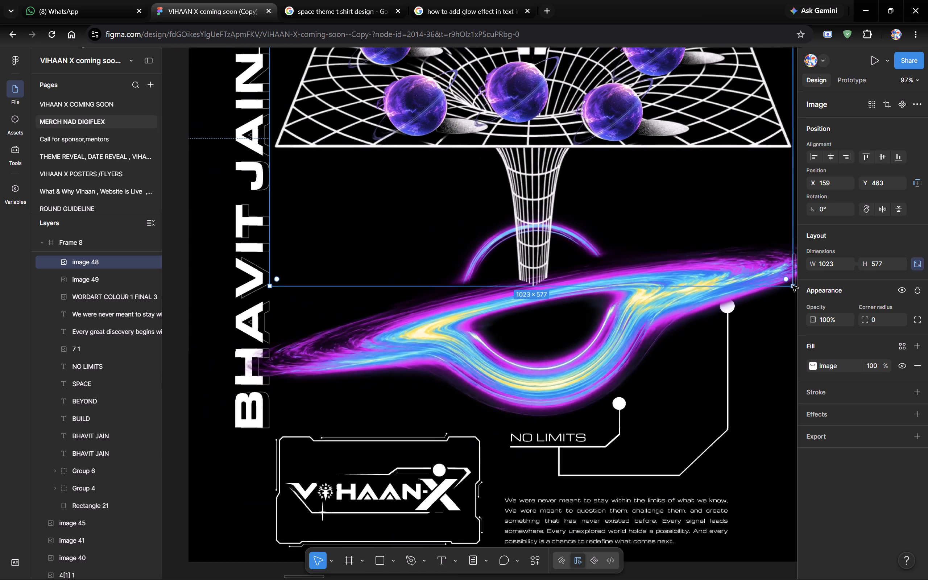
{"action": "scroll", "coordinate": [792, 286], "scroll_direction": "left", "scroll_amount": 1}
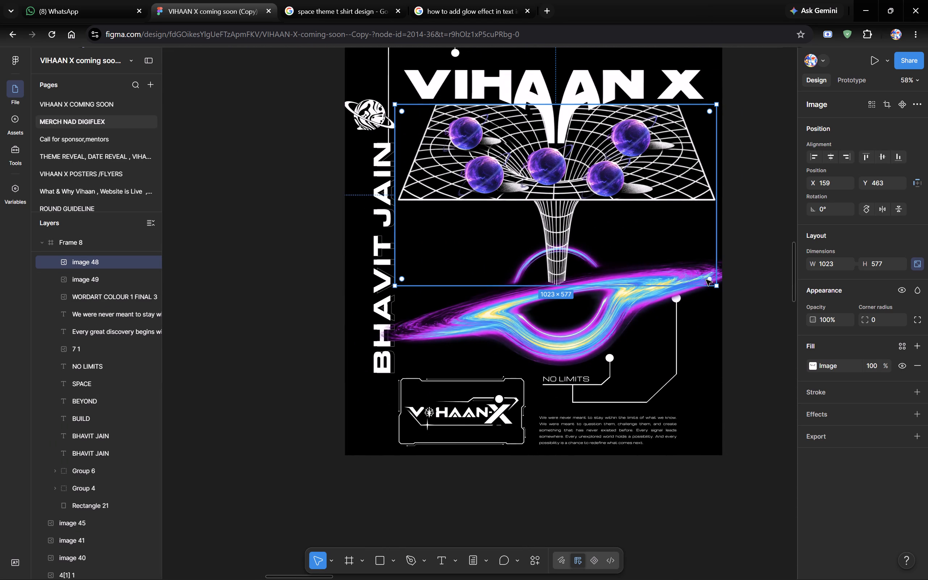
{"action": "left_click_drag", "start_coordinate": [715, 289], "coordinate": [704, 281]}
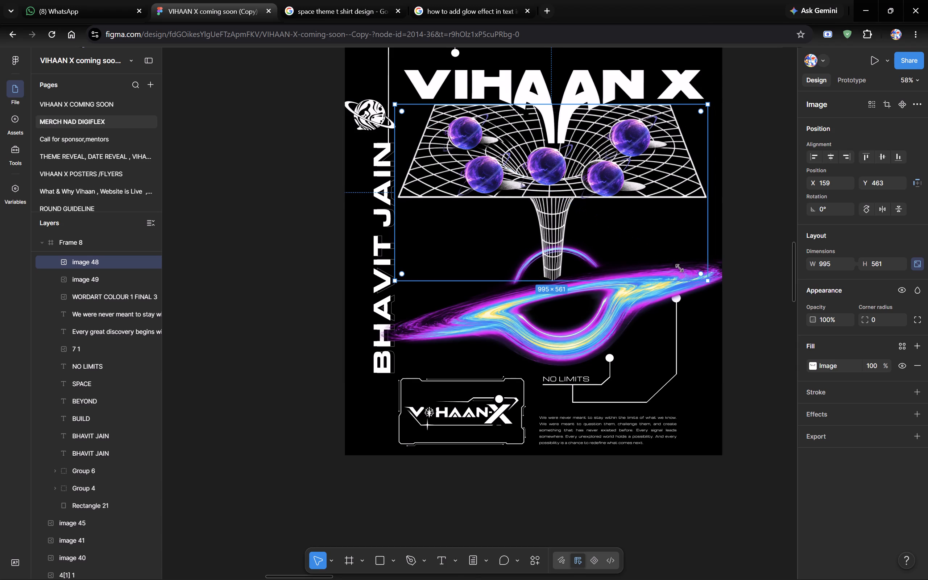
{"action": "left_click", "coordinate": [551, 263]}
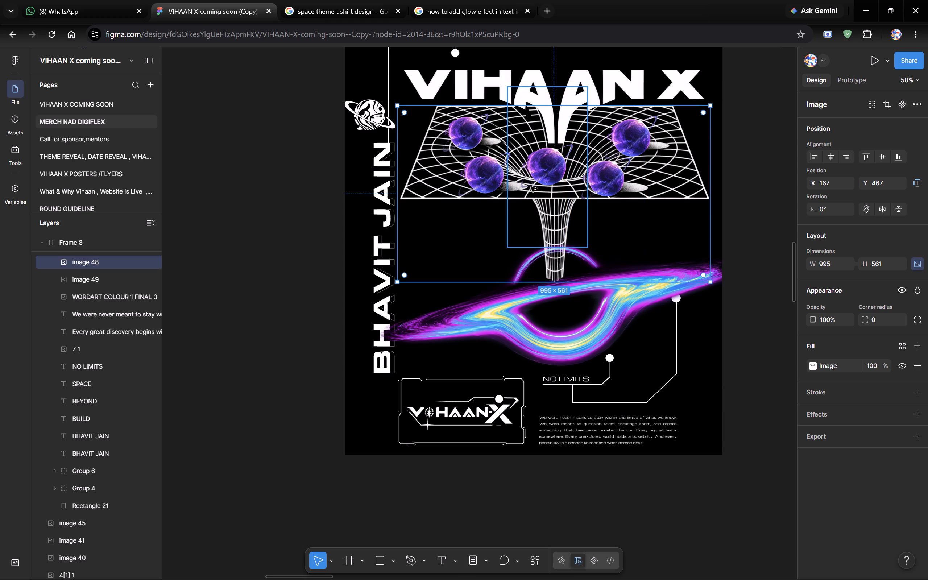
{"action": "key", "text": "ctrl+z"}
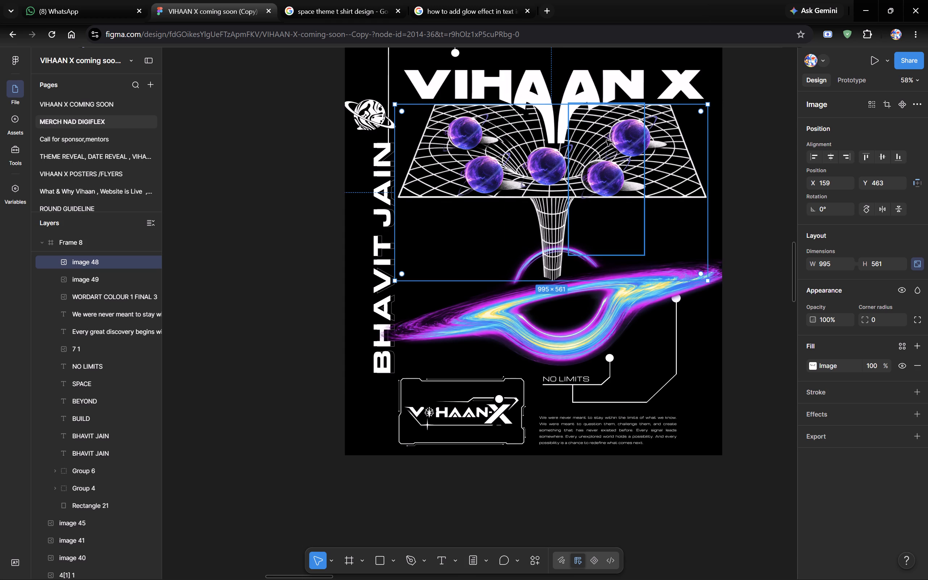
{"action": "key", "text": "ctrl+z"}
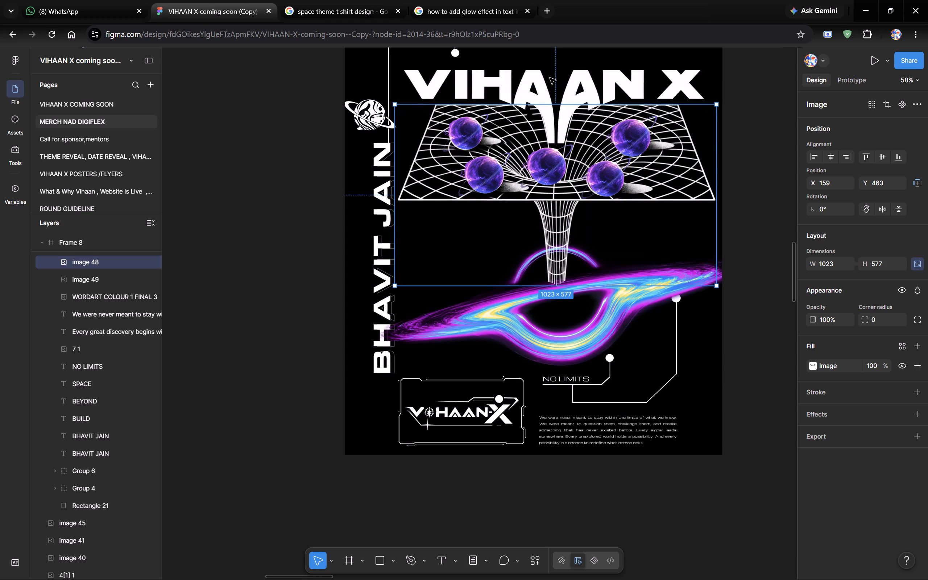
Reorder Frame 8's layers so the black hole (image 49) sits directly above the grid (image 48).
{"action": "left_click", "coordinate": [599, 300]}
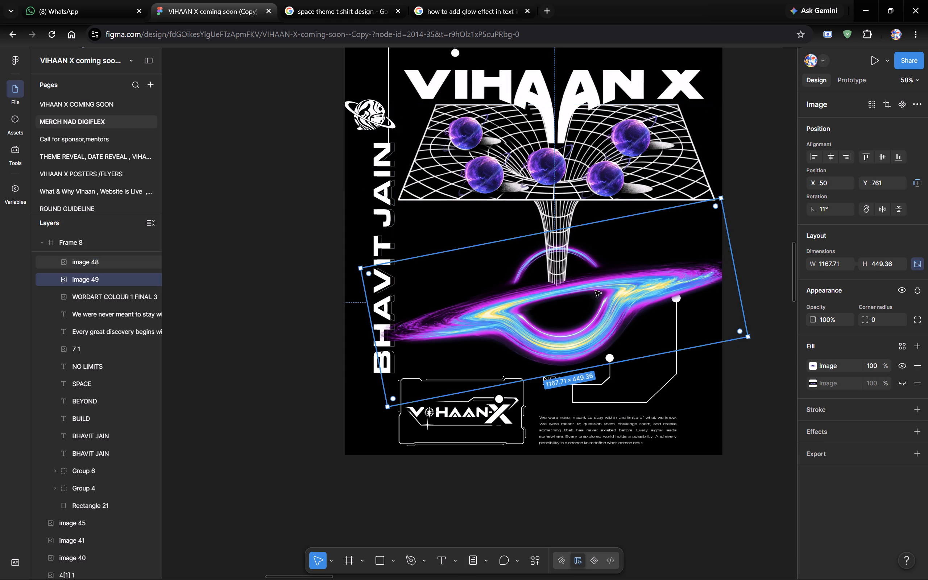
{"action": "right_click", "coordinate": [567, 311]}
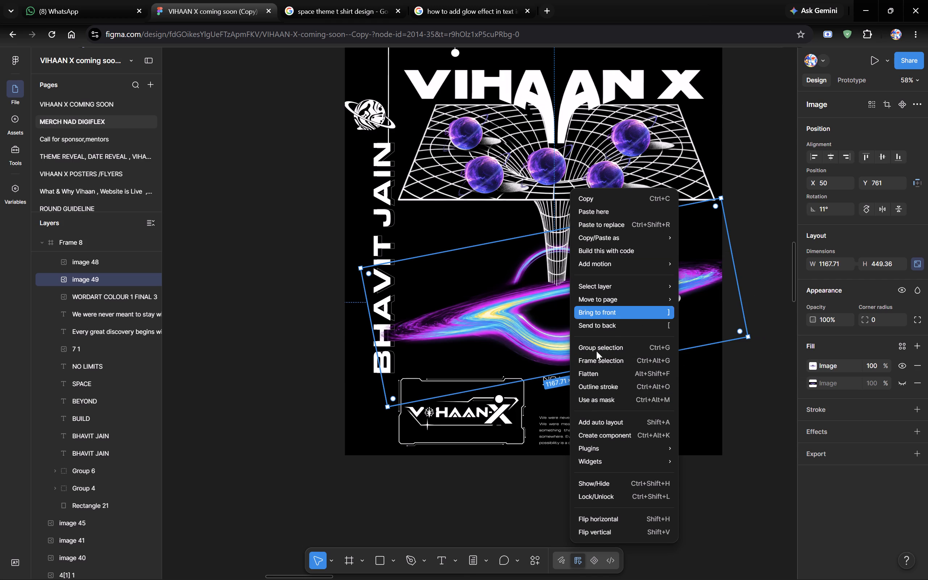
{"action": "left_click_drag", "start_coordinate": [76, 275], "coordinate": [84, 256]}
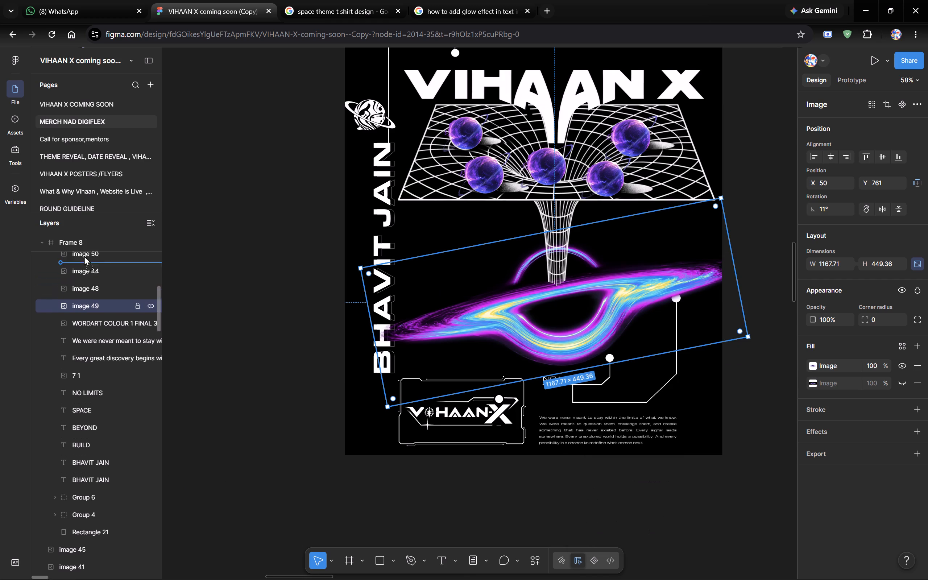
{"action": "left_click_drag", "start_coordinate": [84, 256], "coordinate": [79, 406]}
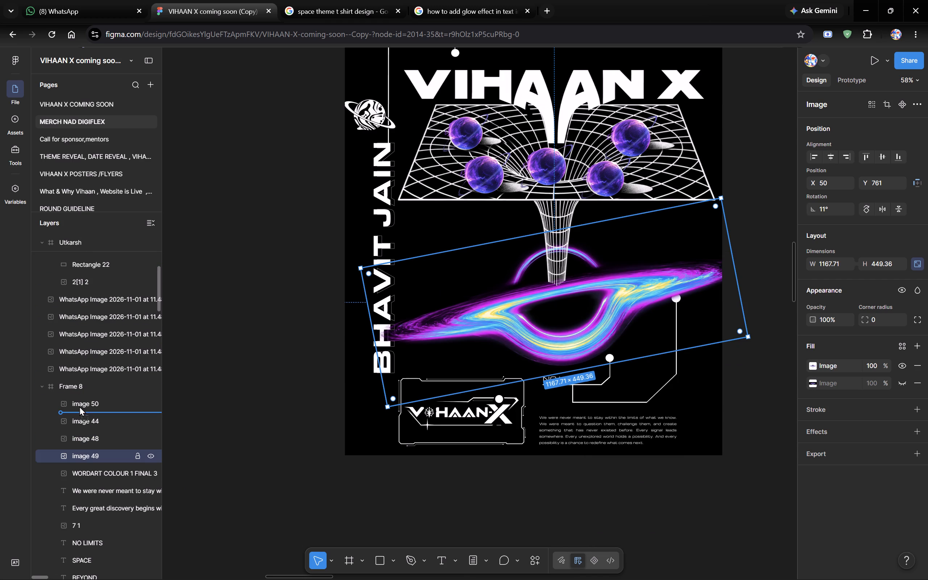
{"action": "left_click_drag", "start_coordinate": [79, 406], "coordinate": [84, 434]}
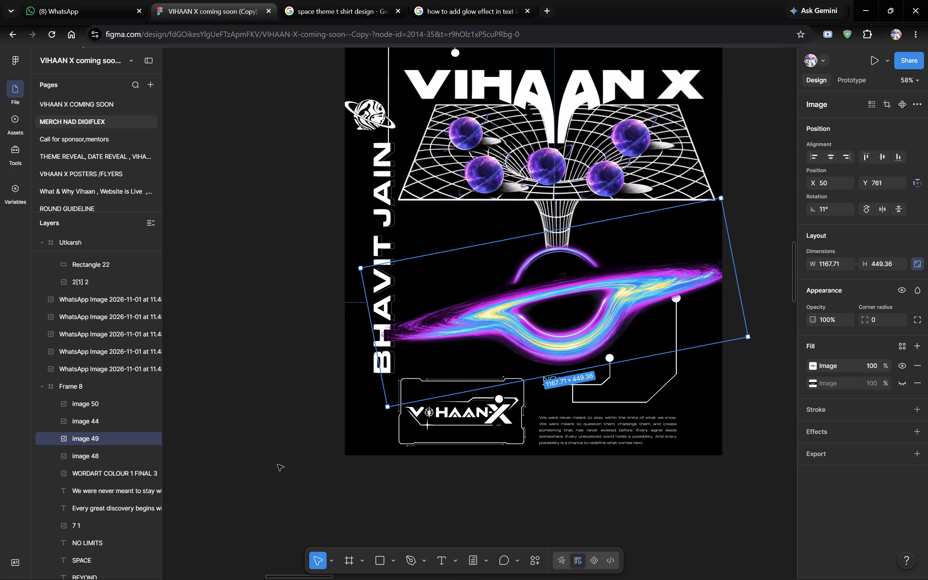
{"action": "left_click", "coordinate": [701, 513]}
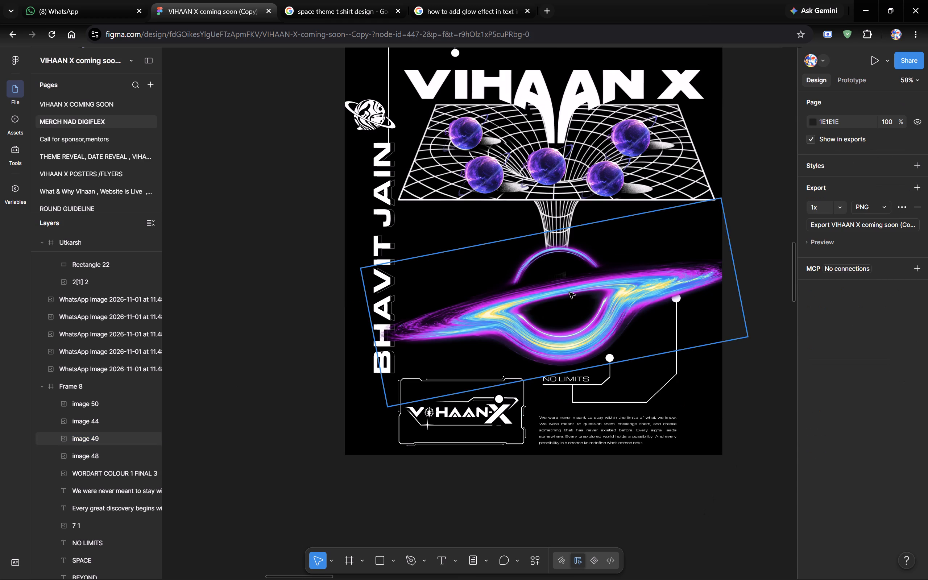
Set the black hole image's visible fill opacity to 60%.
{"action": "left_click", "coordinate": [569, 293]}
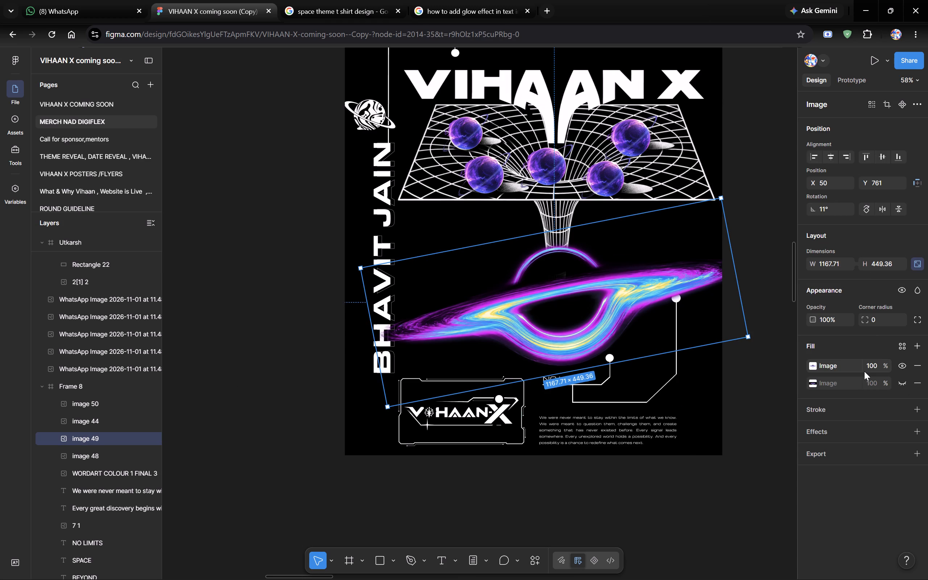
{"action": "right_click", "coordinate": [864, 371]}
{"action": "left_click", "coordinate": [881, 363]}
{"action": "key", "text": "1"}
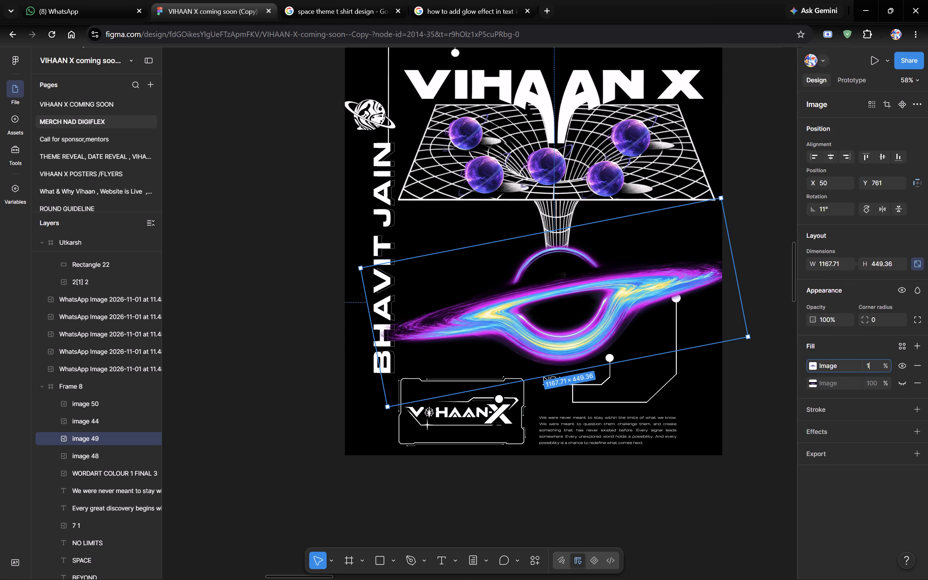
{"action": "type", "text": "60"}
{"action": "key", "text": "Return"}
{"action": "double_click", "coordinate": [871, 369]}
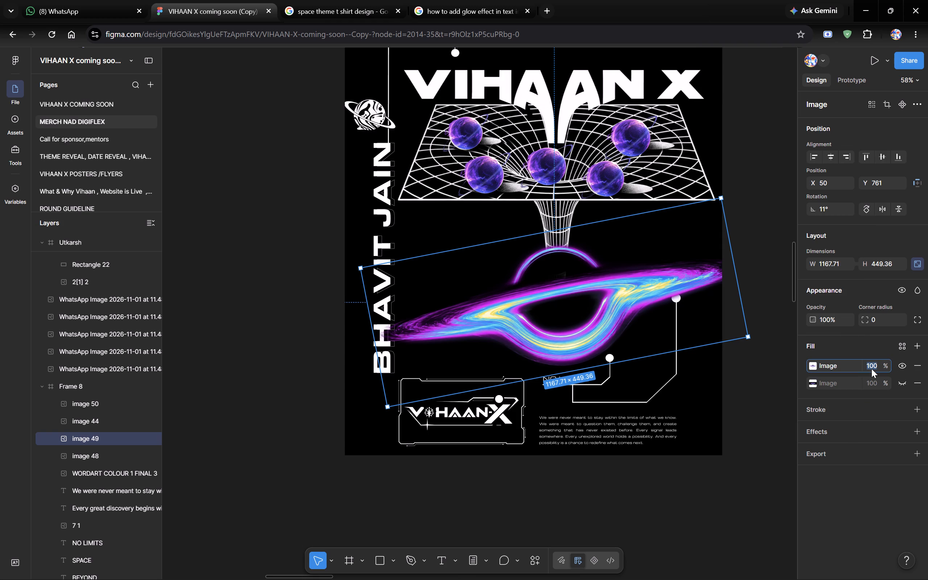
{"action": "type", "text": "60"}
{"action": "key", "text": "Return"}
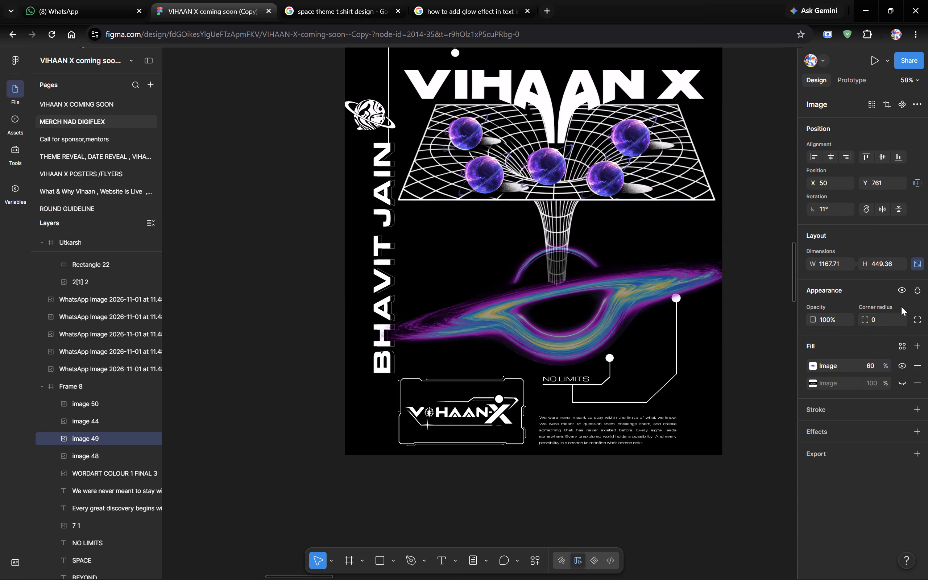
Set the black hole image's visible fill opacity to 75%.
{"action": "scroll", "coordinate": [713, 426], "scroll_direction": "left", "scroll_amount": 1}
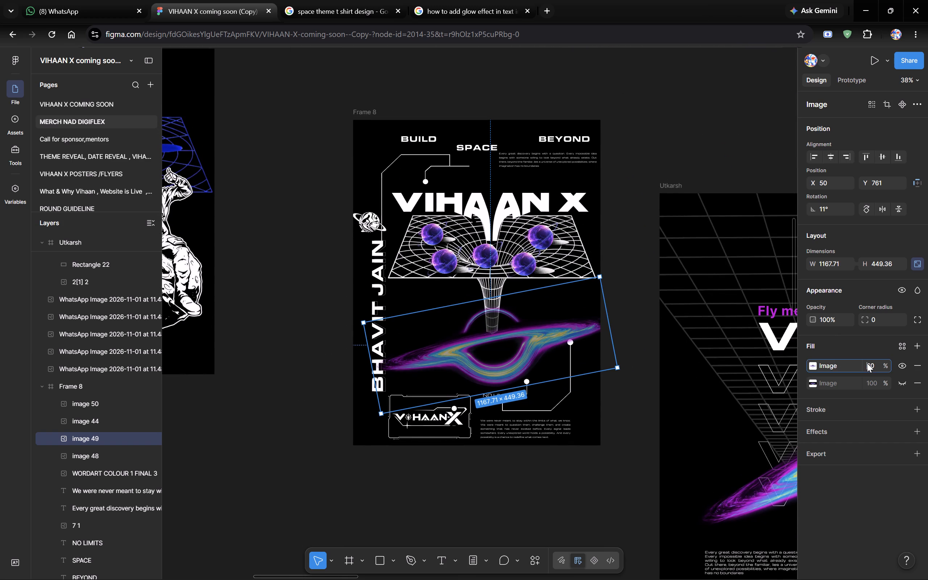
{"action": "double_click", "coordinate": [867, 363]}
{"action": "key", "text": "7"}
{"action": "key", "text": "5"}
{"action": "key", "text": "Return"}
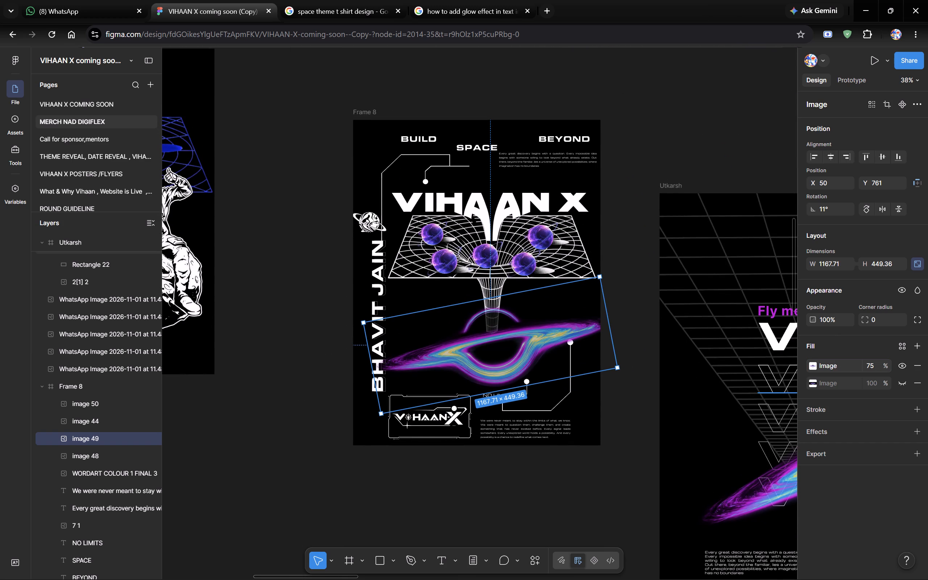
Set the black hole image's visible fill opacity to 85%.
{"action": "double_click", "coordinate": [870, 361]}
{"action": "type", "text": "85"}
{"action": "key", "text": "Return"}
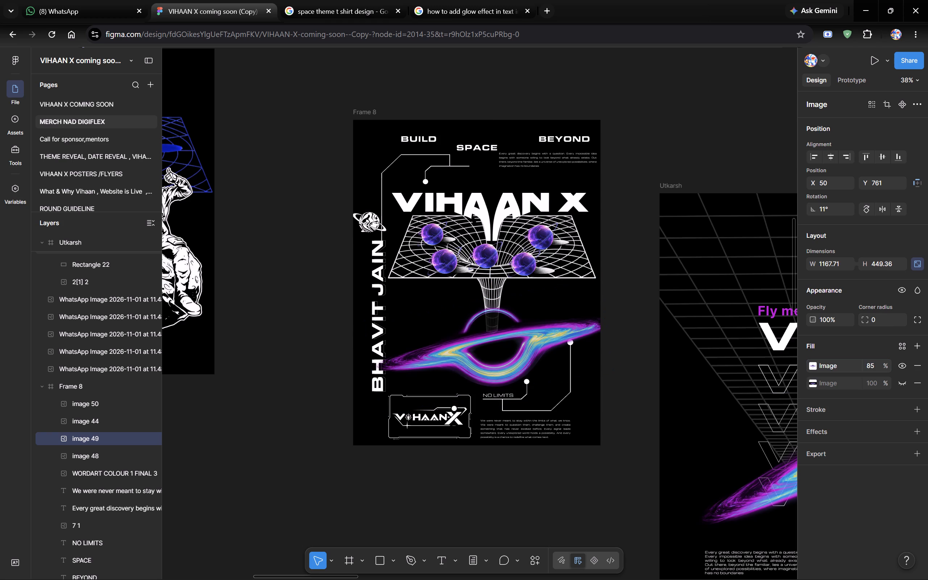
Examine Frame 8's full layout beside the neighbouring designs, including the planets and their shadows on the grid.
{"action": "left_click", "coordinate": [654, 129]}
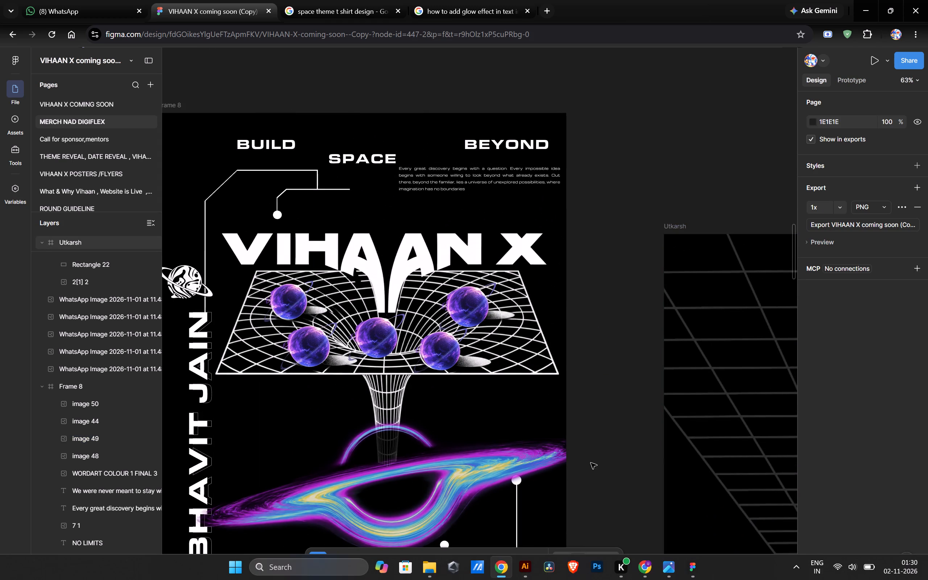
{"action": "scroll", "coordinate": [614, 247], "scroll_direction": "down", "scroll_amount": 2}
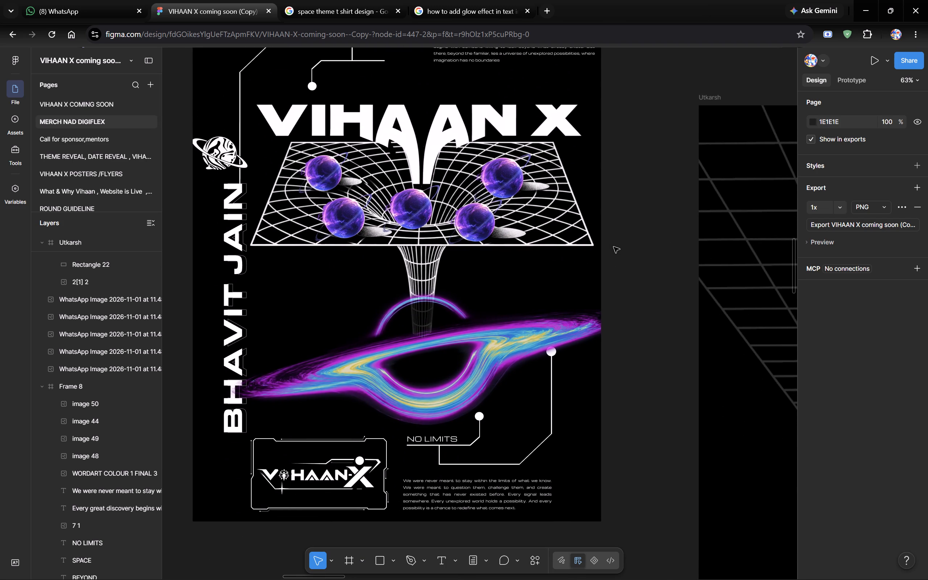
{"action": "scroll", "coordinate": [614, 247], "scroll_direction": "down", "scroll_amount": 1}
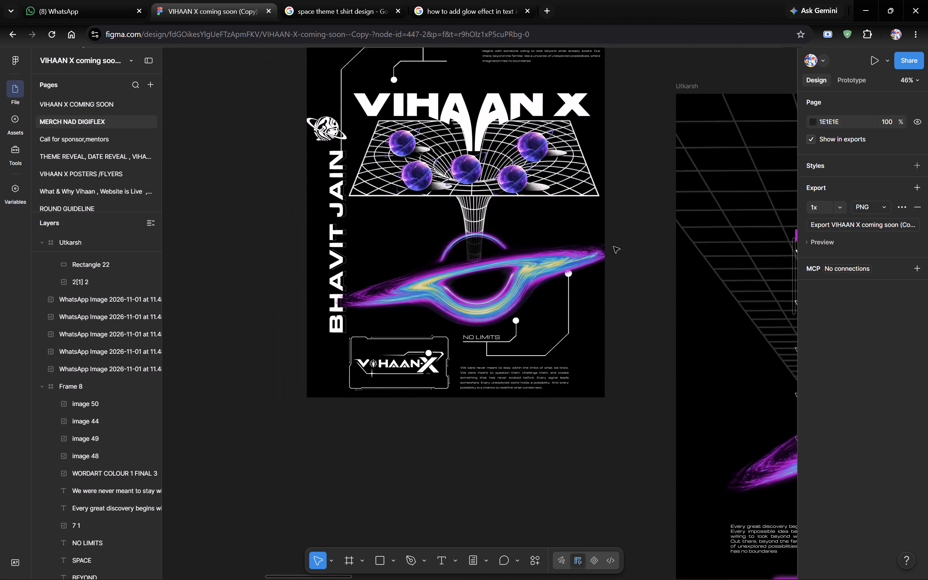
{"action": "scroll", "coordinate": [614, 247], "scroll_direction": "left", "scroll_amount": 1}
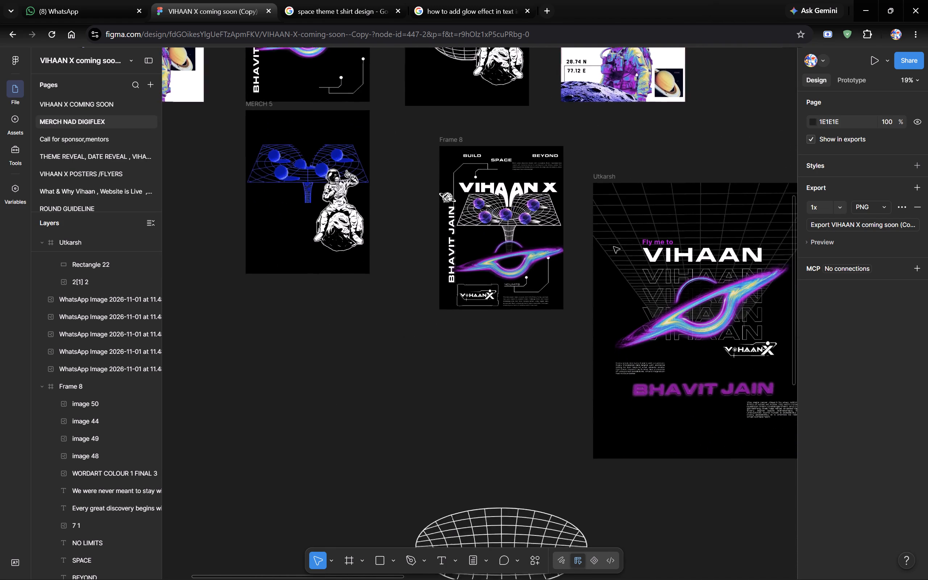
{"action": "scroll", "coordinate": [614, 247], "scroll_direction": "left", "scroll_amount": 1}
{"action": "scroll", "coordinate": [614, 247], "scroll_direction": "right", "scroll_amount": 1}
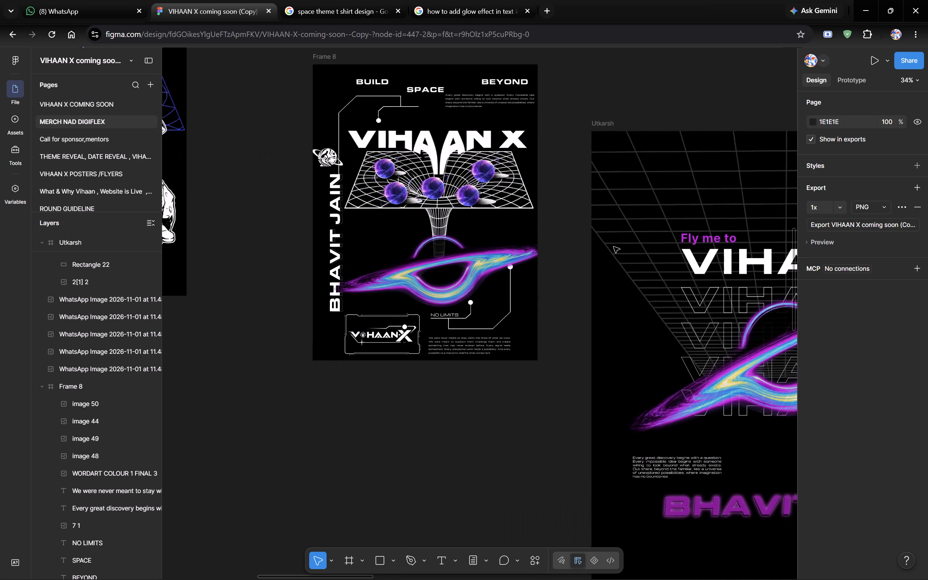
{"action": "scroll", "coordinate": [614, 247], "scroll_direction": "right", "scroll_amount": 2}
{"action": "scroll", "coordinate": [614, 247], "scroll_direction": "up", "scroll_amount": 1}
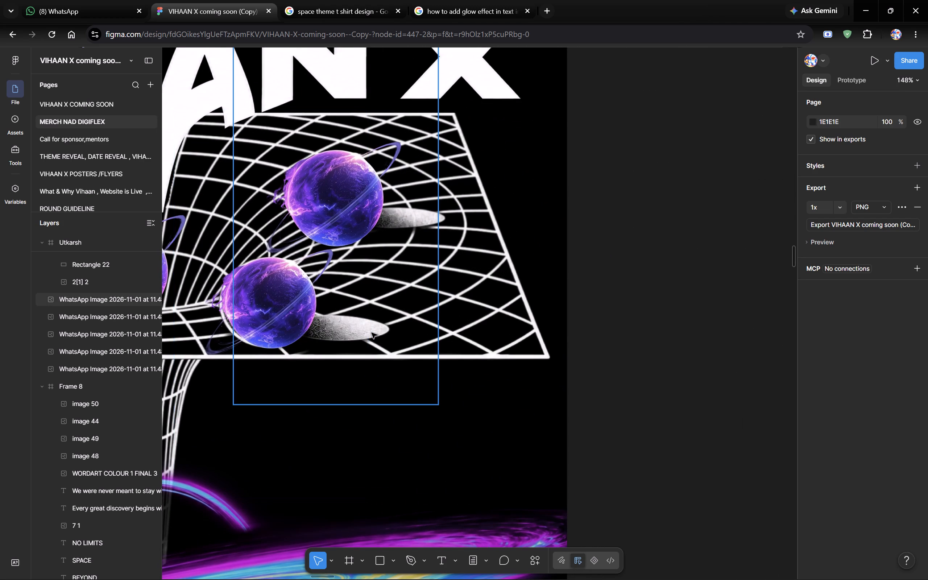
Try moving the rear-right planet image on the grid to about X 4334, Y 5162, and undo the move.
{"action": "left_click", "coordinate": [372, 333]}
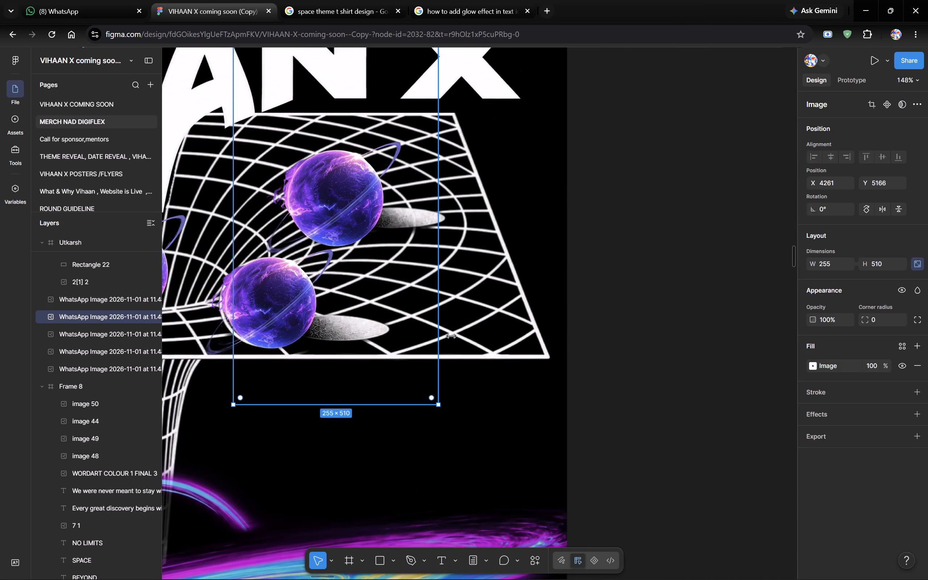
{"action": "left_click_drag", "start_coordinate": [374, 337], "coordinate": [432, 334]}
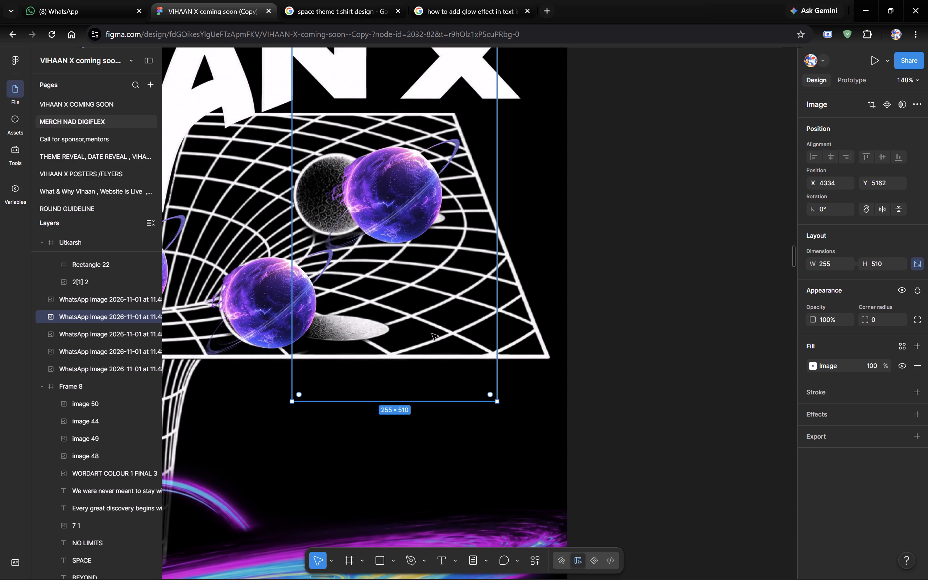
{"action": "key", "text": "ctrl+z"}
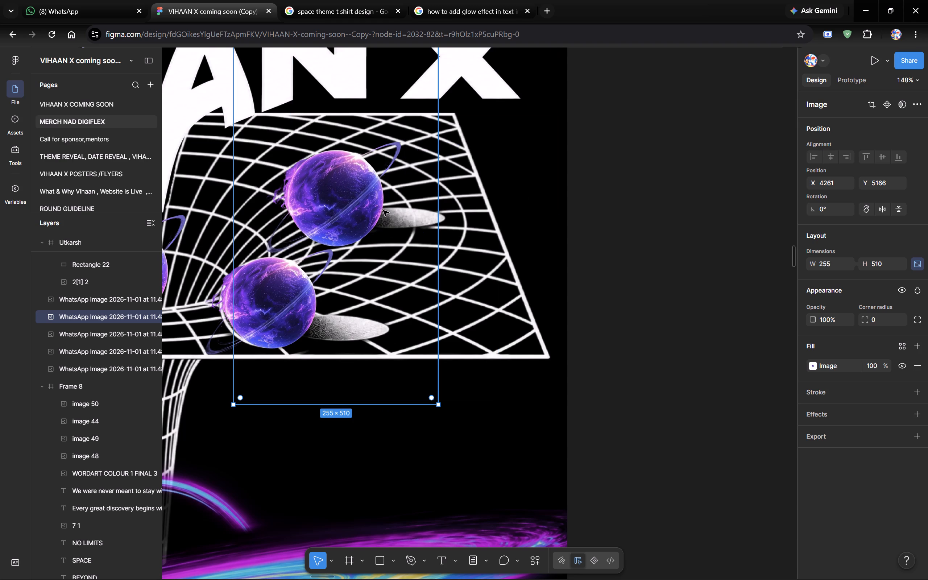
Nudge the front-right planet image on Frame 8's grid to X 4182, Y 5309.
{"action": "scroll", "coordinate": [350, 260], "scroll_direction": "right", "scroll_amount": 2}
{"action": "left_click", "coordinate": [495, 289]}
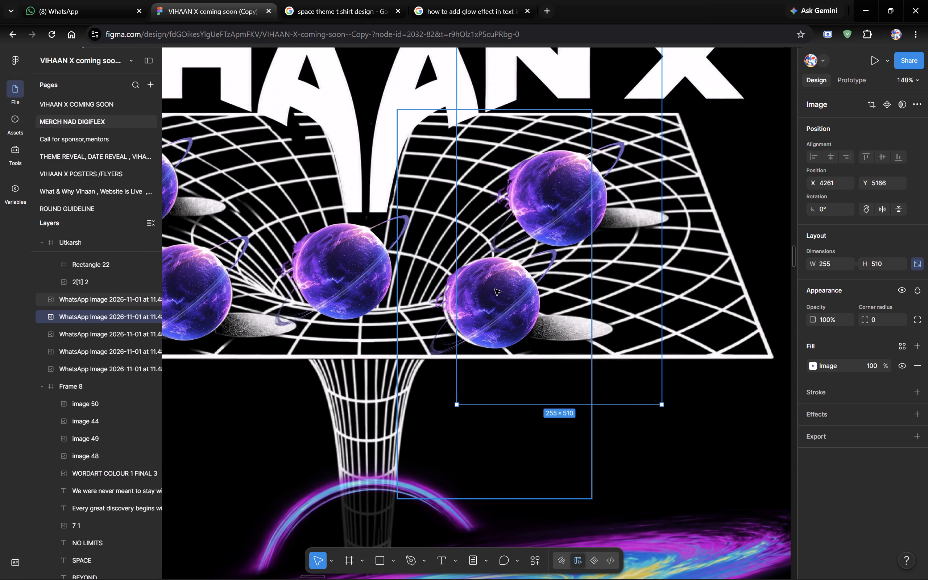
{"action": "left_click_drag", "start_coordinate": [495, 289], "coordinate": [492, 289]}
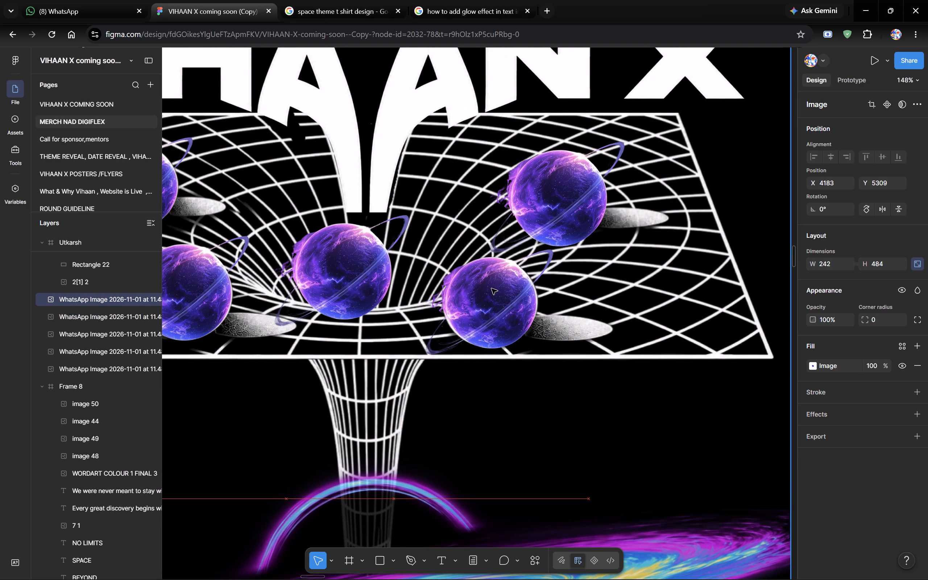
{"action": "left_click_drag", "start_coordinate": [492, 289], "coordinate": [491, 290]}
Group the two overlapping vertical name text layers in Frame 8.
{"action": "scroll", "coordinate": [317, 283], "scroll_direction": "right", "scroll_amount": 2}
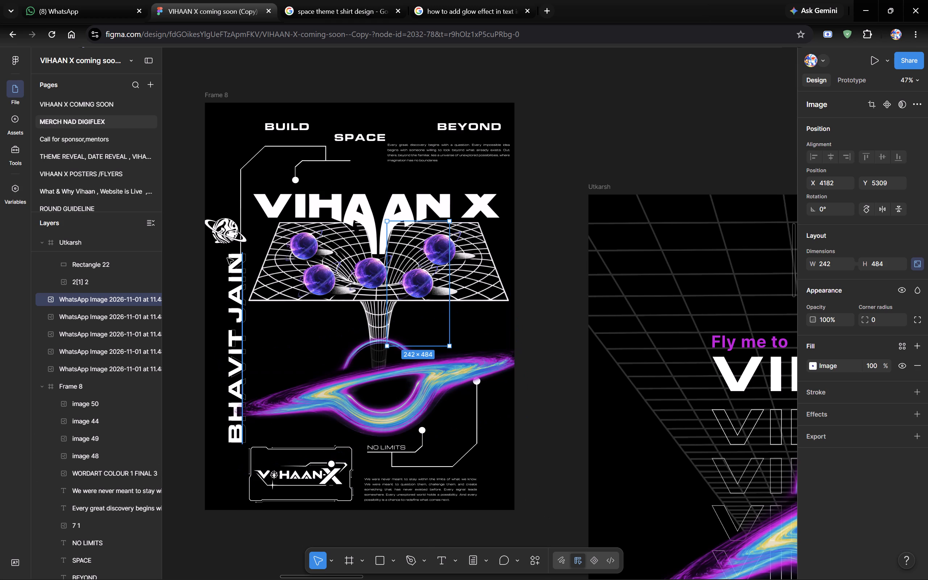
{"action": "left_click", "coordinate": [231, 282]}
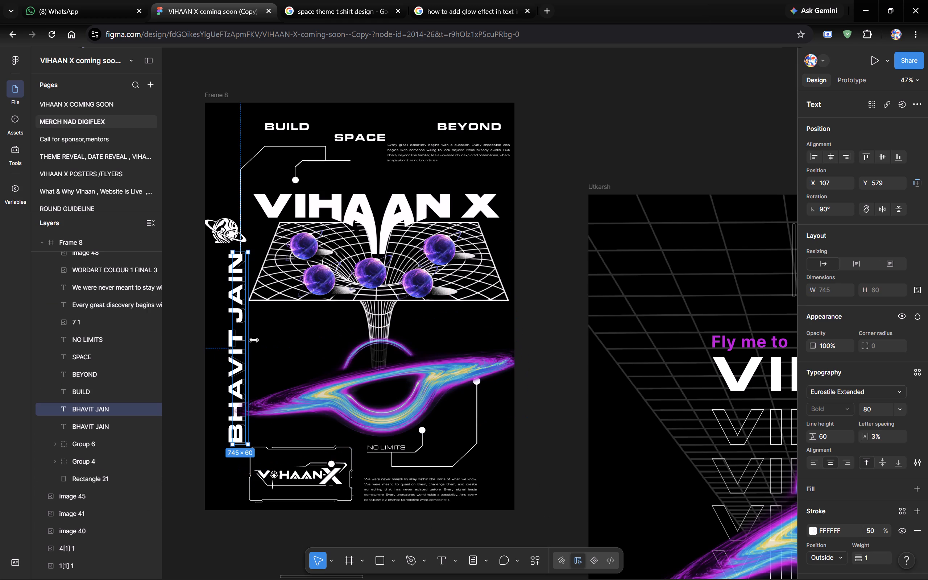
{"action": "left_click", "coordinate": [114, 431], "text": "shift"}
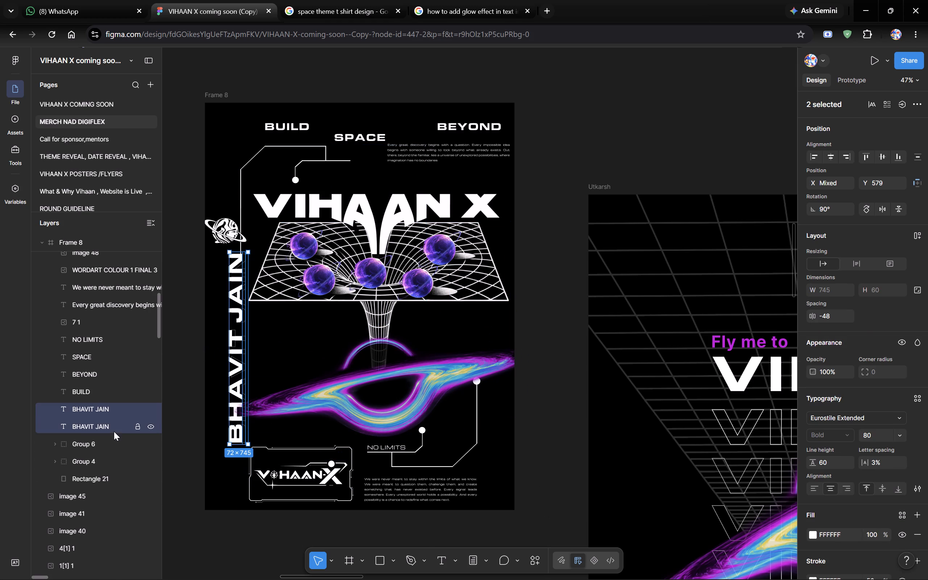
{"action": "key", "text": "ctrl+g"}
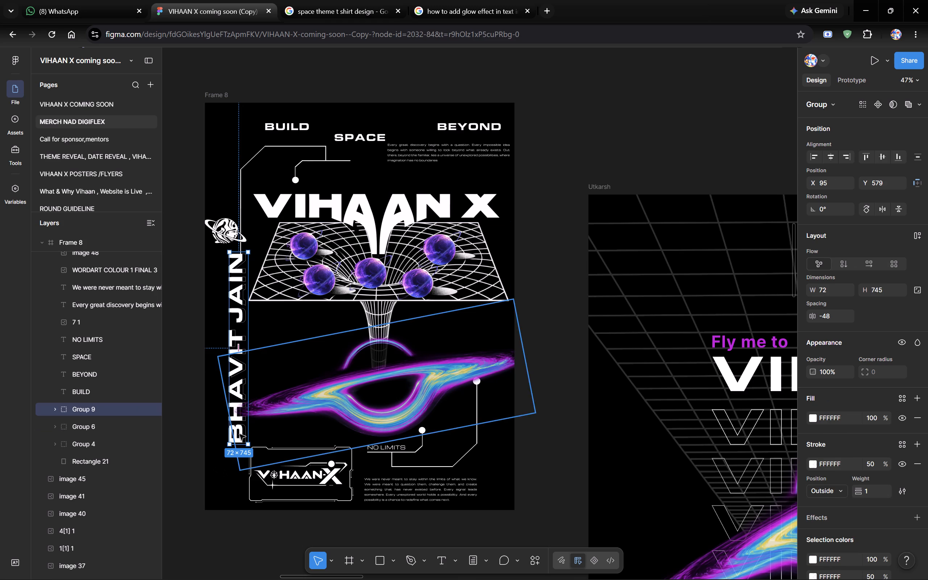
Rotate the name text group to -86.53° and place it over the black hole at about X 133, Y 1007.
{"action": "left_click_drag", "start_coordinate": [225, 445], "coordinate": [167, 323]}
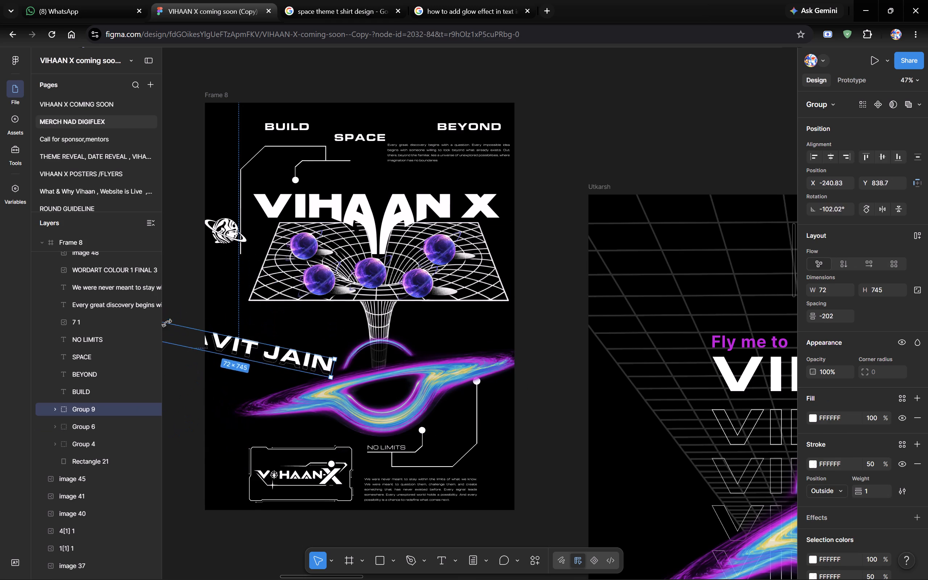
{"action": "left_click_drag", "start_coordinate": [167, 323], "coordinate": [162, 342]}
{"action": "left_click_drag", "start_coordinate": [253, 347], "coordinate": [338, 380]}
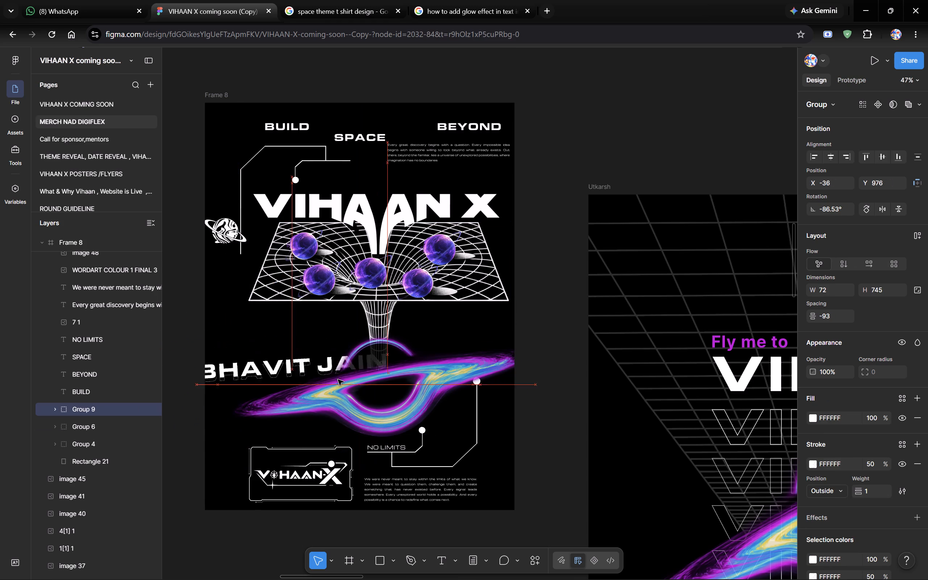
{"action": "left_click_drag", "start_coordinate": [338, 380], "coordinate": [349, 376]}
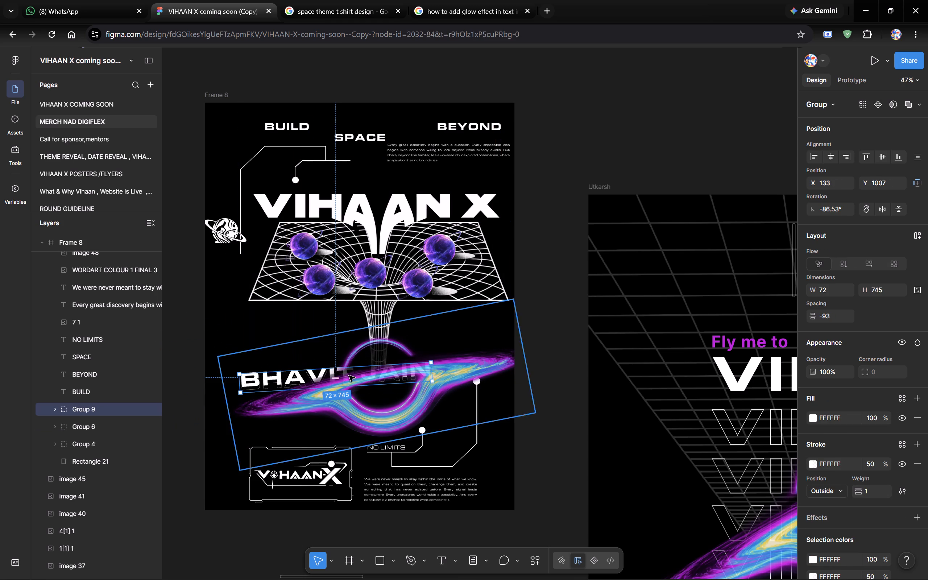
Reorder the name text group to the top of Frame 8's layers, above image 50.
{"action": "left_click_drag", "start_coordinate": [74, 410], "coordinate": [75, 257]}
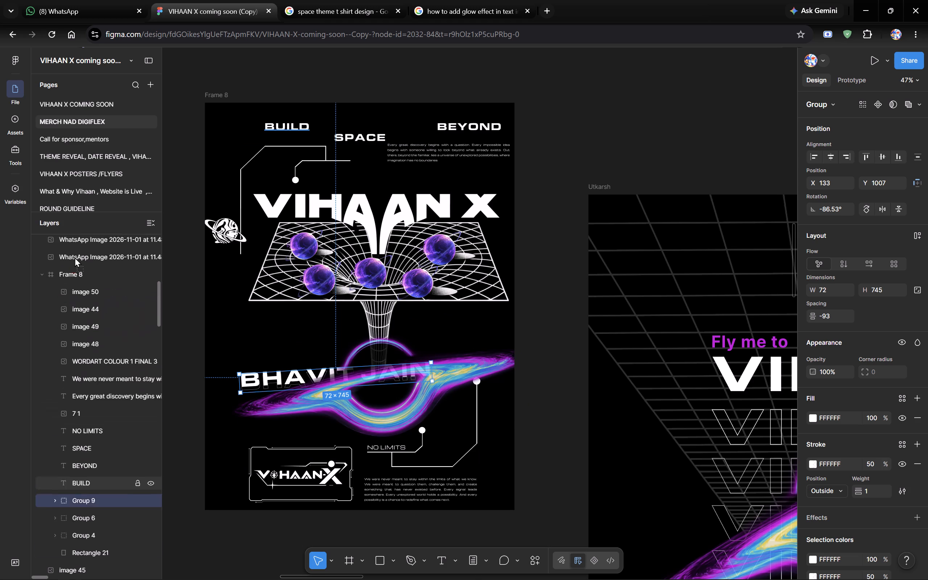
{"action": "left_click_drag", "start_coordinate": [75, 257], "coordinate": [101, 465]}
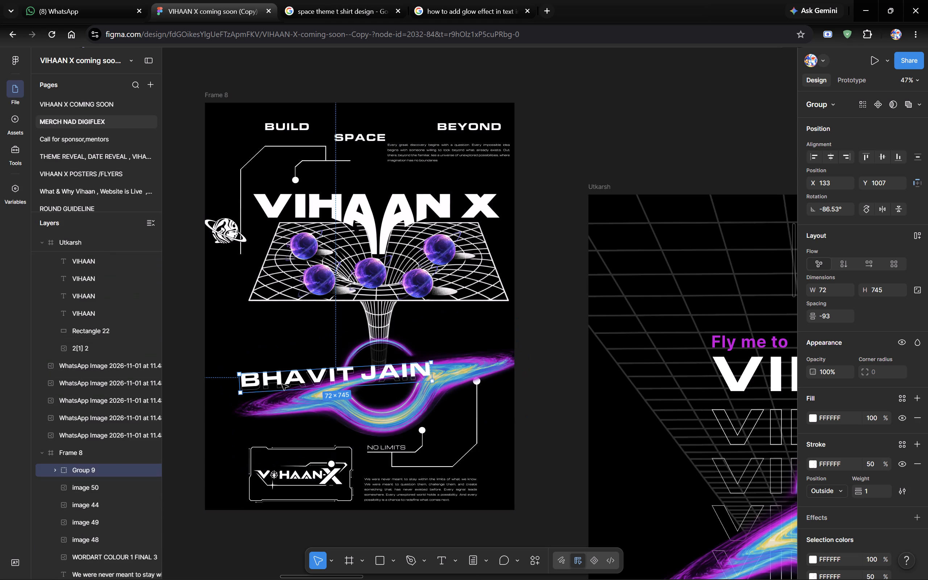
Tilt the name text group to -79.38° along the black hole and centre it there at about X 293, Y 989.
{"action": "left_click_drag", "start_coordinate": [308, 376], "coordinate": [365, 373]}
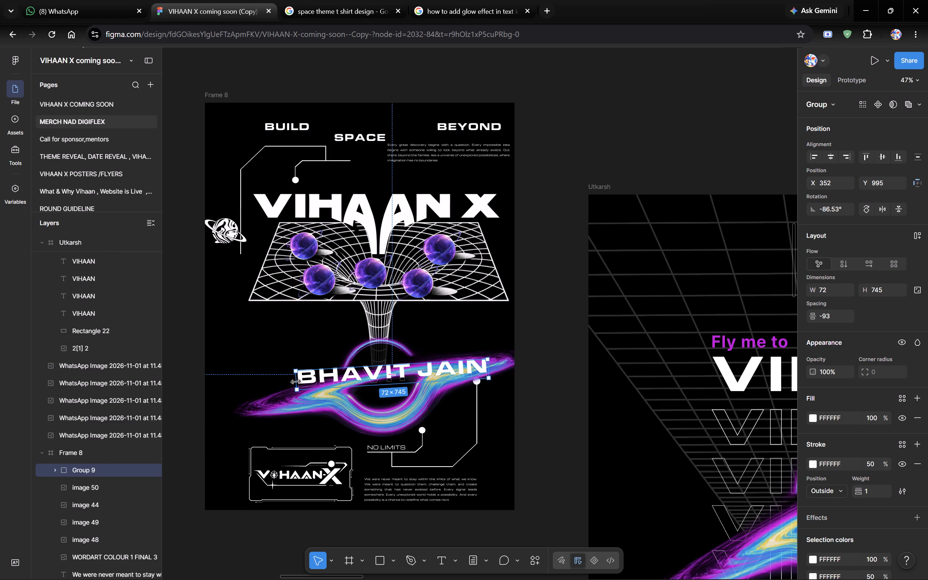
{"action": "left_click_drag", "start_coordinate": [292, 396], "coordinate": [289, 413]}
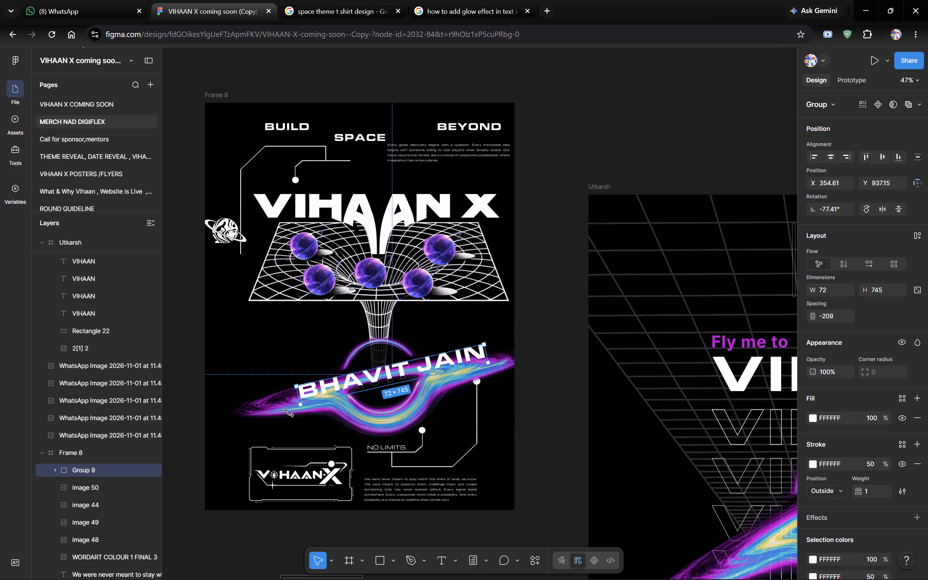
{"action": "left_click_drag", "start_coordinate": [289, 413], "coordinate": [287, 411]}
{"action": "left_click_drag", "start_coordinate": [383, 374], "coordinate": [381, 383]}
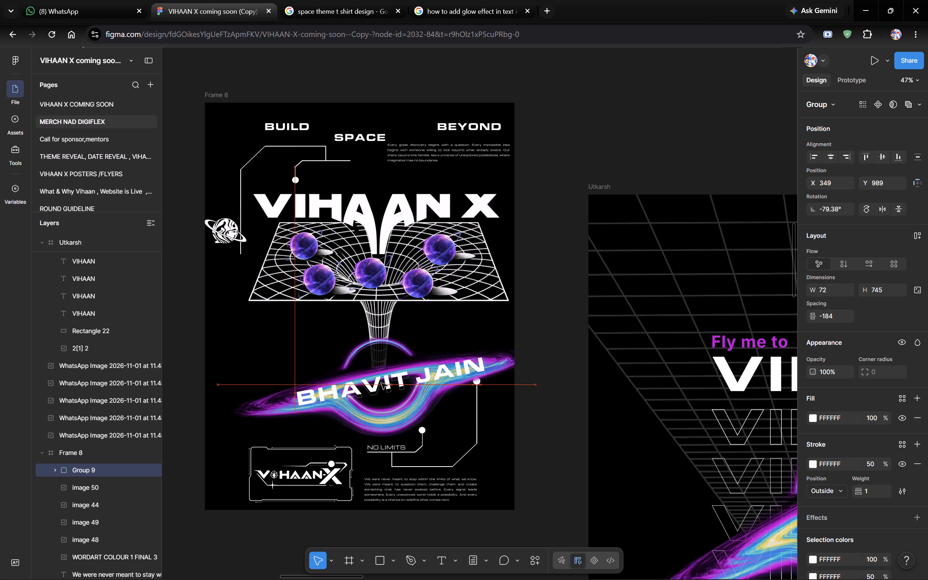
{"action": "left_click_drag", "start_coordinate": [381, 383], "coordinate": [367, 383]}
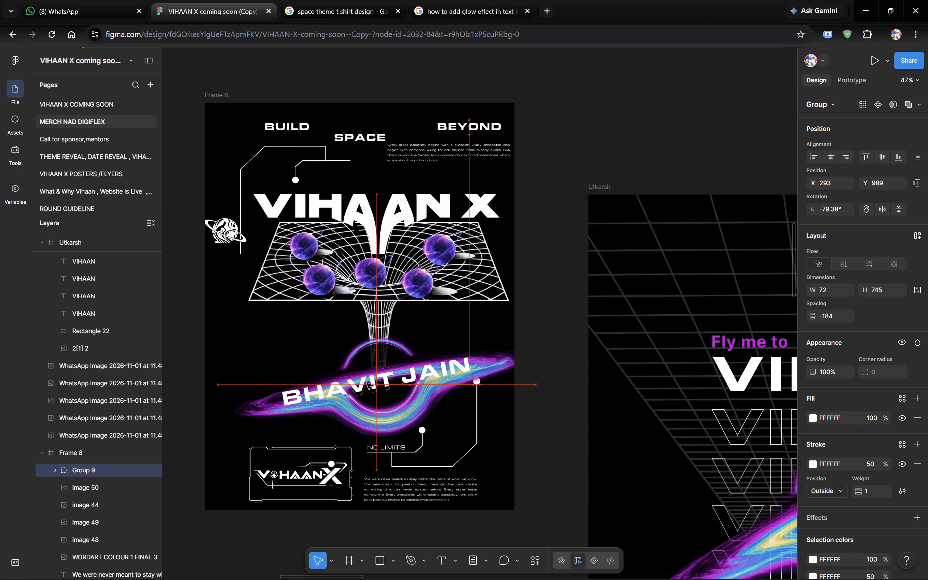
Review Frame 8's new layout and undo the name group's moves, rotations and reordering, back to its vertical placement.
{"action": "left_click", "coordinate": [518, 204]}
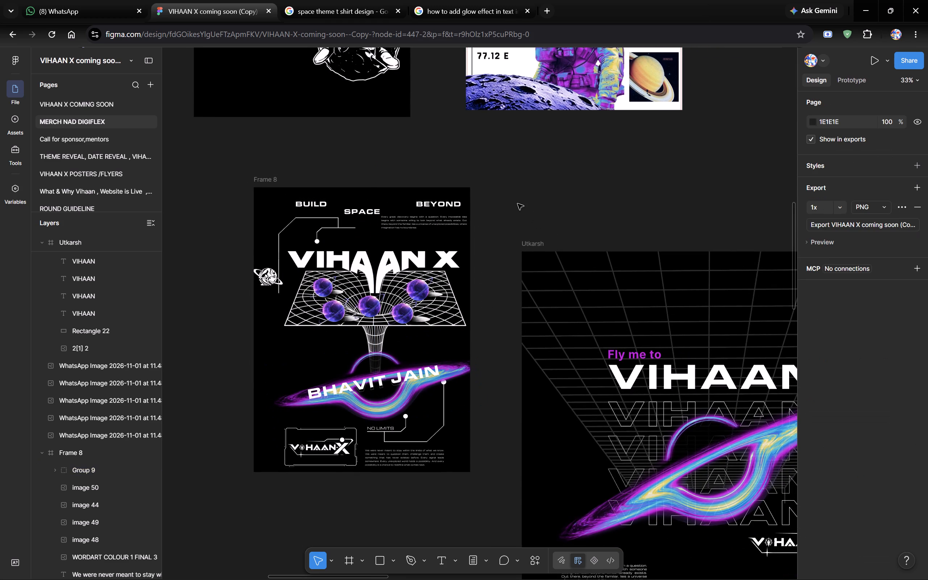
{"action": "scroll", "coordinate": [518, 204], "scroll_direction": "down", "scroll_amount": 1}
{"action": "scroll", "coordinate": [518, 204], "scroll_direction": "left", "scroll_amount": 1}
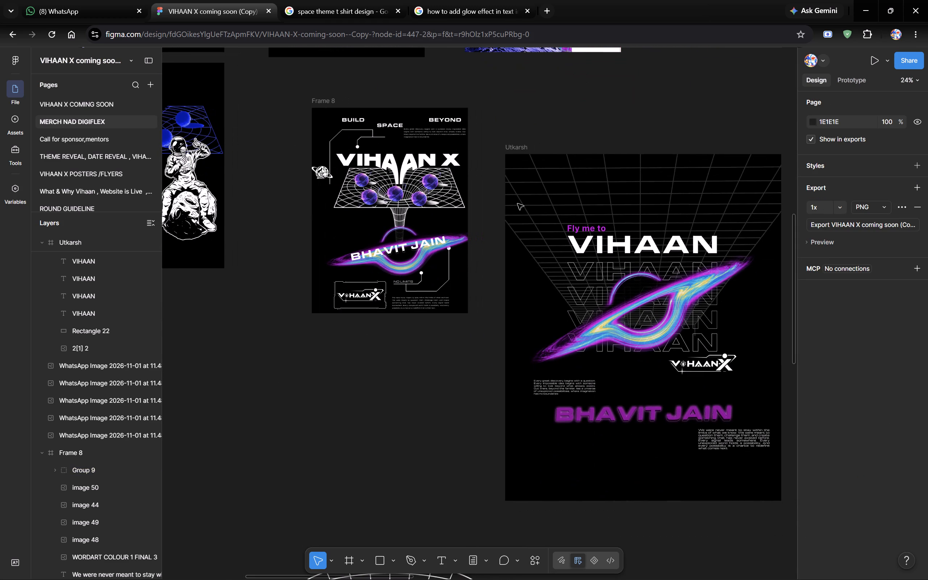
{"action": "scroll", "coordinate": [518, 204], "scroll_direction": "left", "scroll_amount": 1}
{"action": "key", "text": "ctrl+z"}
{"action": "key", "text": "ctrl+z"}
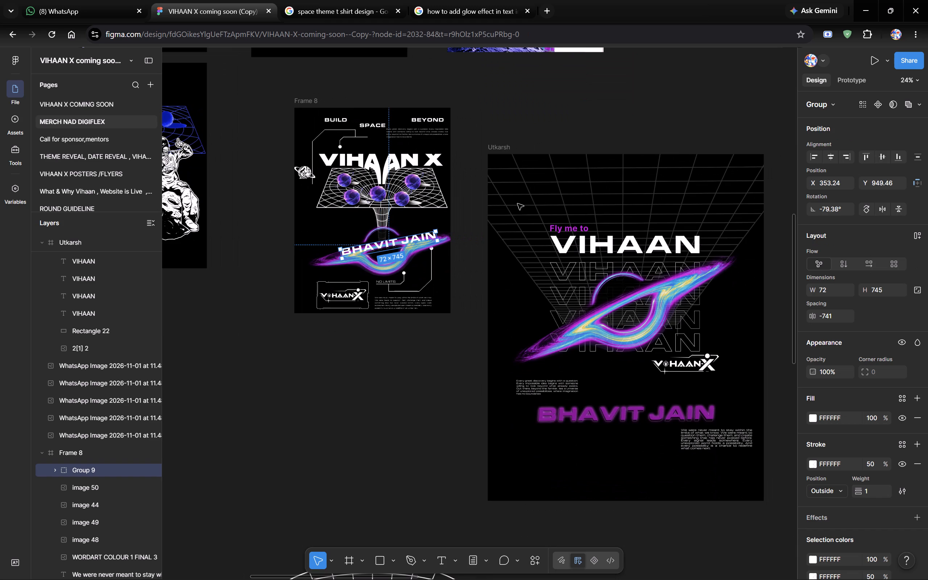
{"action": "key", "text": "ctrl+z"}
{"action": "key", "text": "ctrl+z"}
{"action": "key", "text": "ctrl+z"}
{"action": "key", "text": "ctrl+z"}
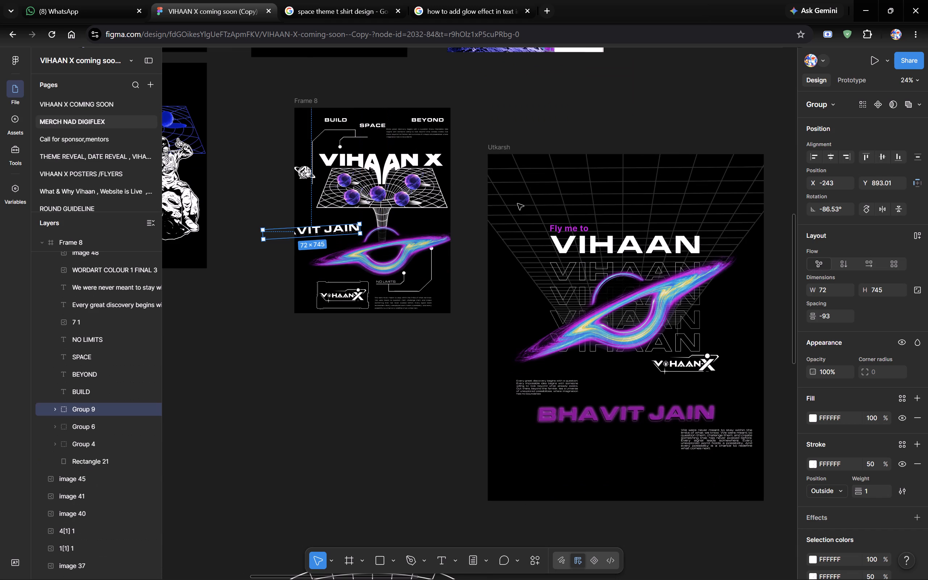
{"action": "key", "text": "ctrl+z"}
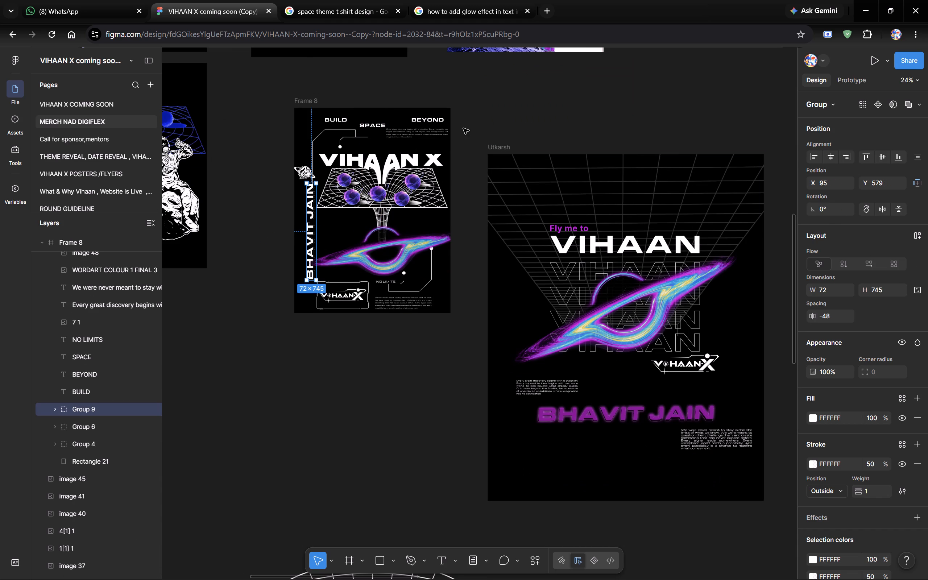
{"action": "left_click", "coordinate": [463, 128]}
Duplicate the whole Frame 8 by copying and pasting it on the same page.
{"action": "left_click", "coordinate": [308, 115]}
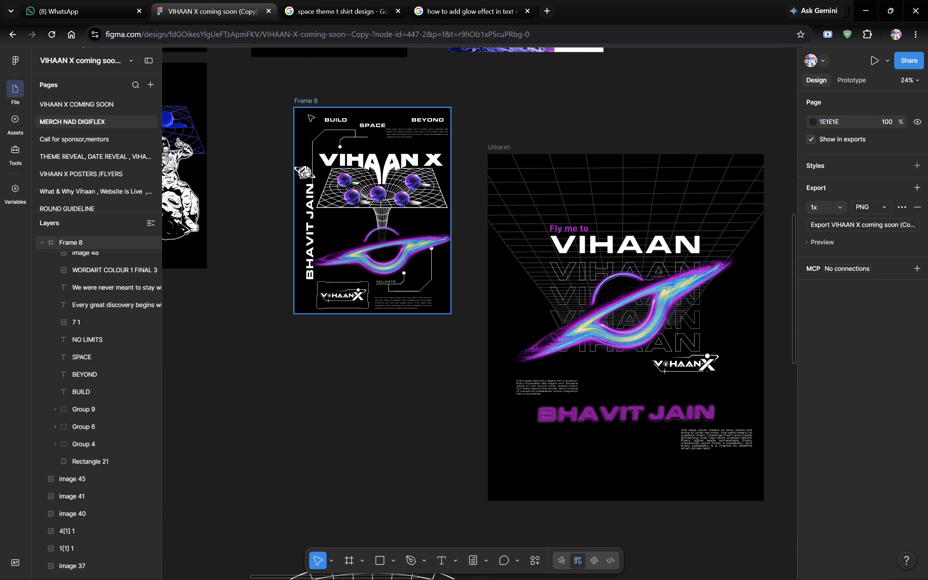
{"action": "left_click", "coordinate": [98, 245]}
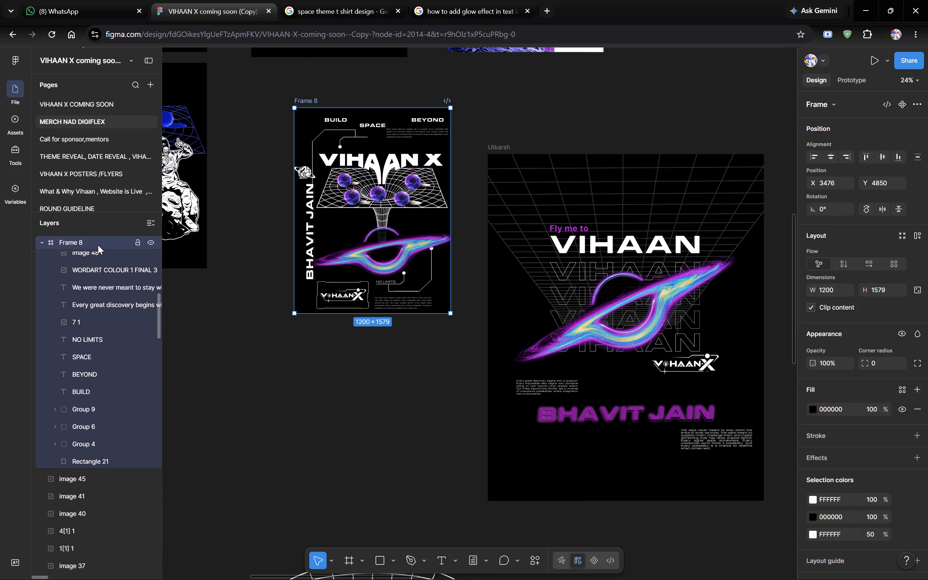
{"action": "key", "text": "ctrl+c"}
{"action": "key", "text": "ctrl+v"}
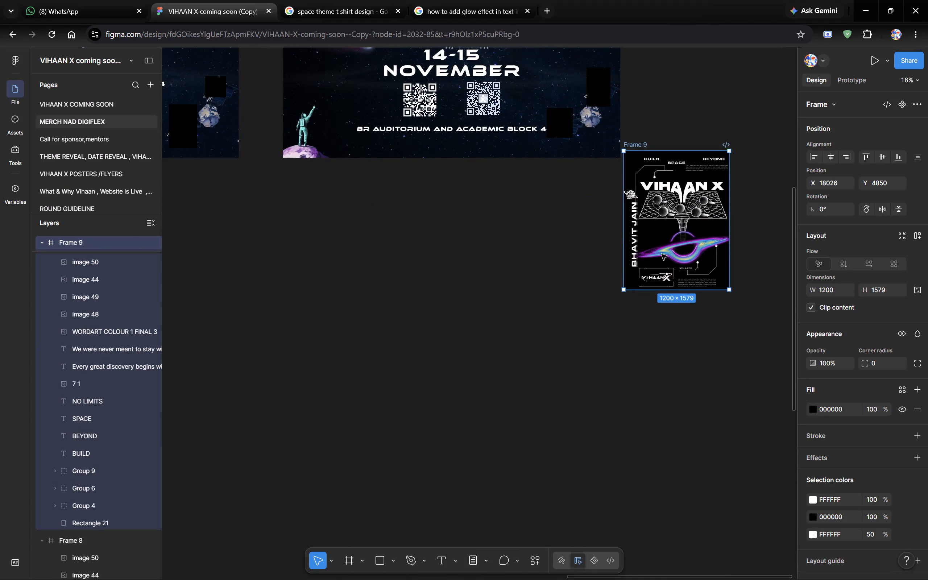
Check the pasted frame copy and return to the original Frame 8 for comparison.
{"action": "scroll", "coordinate": [646, 278], "scroll_direction": "up", "scroll_amount": 1}
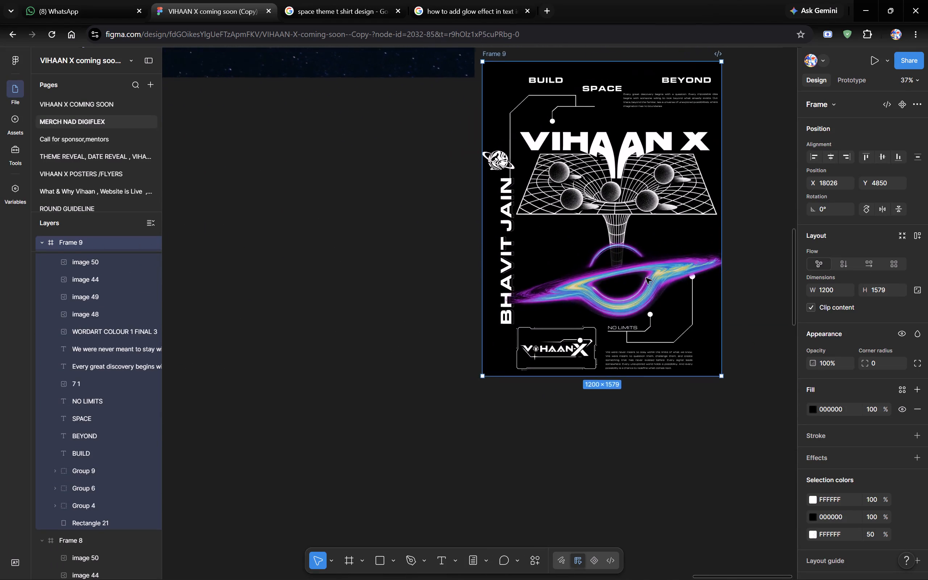
{"action": "scroll", "coordinate": [646, 278], "scroll_direction": "up", "scroll_amount": 1}
{"action": "scroll", "coordinate": [646, 278], "scroll_direction": "right", "scroll_amount": 10}
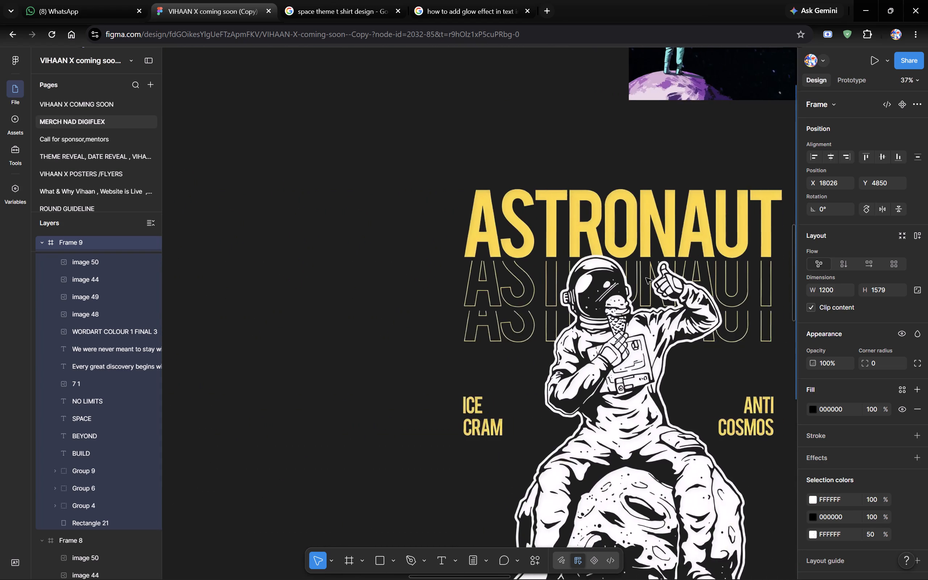
{"action": "scroll", "coordinate": [795, 283], "scroll_direction": "right", "scroll_amount": 3}
{"action": "scroll", "coordinate": [572, 292], "scroll_direction": "right", "scroll_amount": 1}
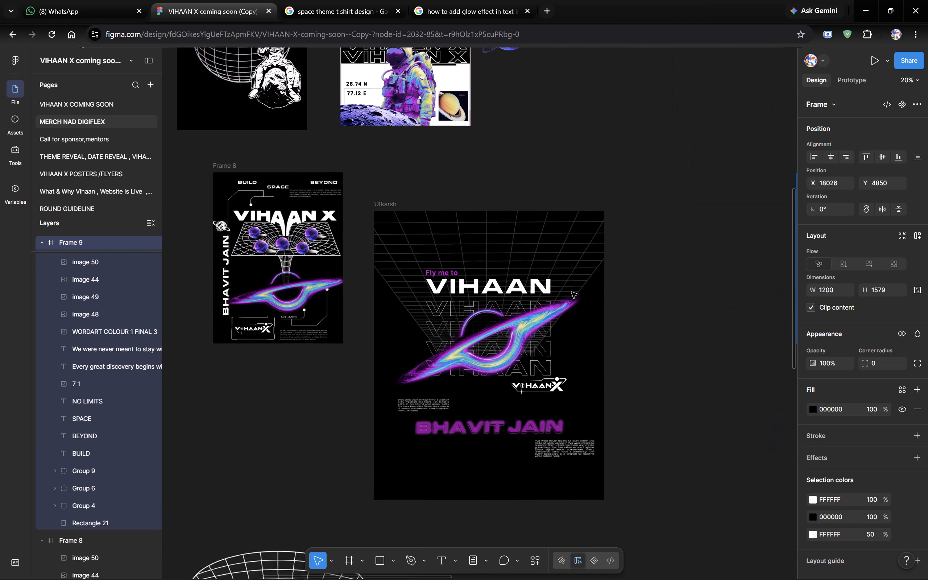
Move the image 50 layer directly below image 44 in Frame 9's layer order.
{"action": "scroll", "coordinate": [572, 292], "scroll_direction": "right", "scroll_amount": 1}
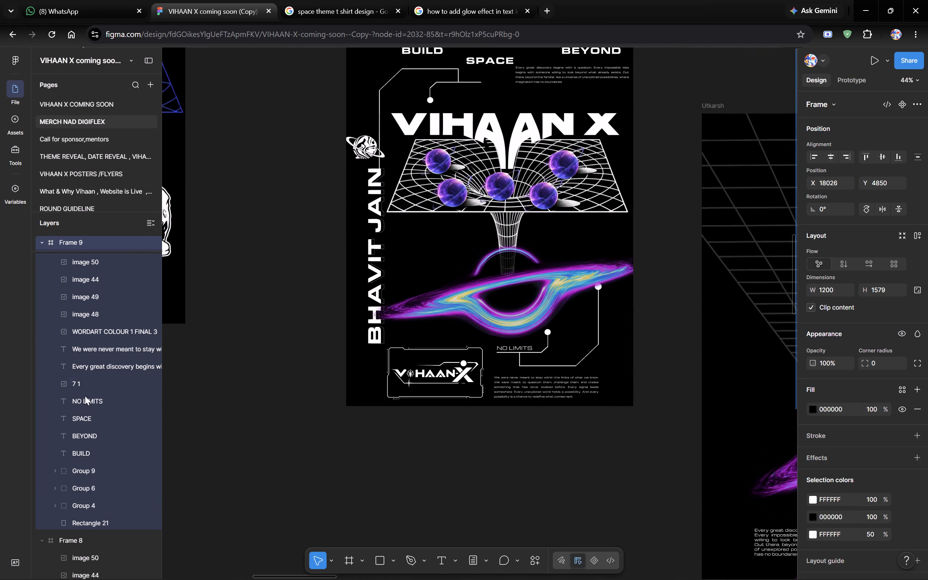
{"action": "left_click", "coordinate": [55, 333]}
{"action": "left_click", "coordinate": [105, 287]}
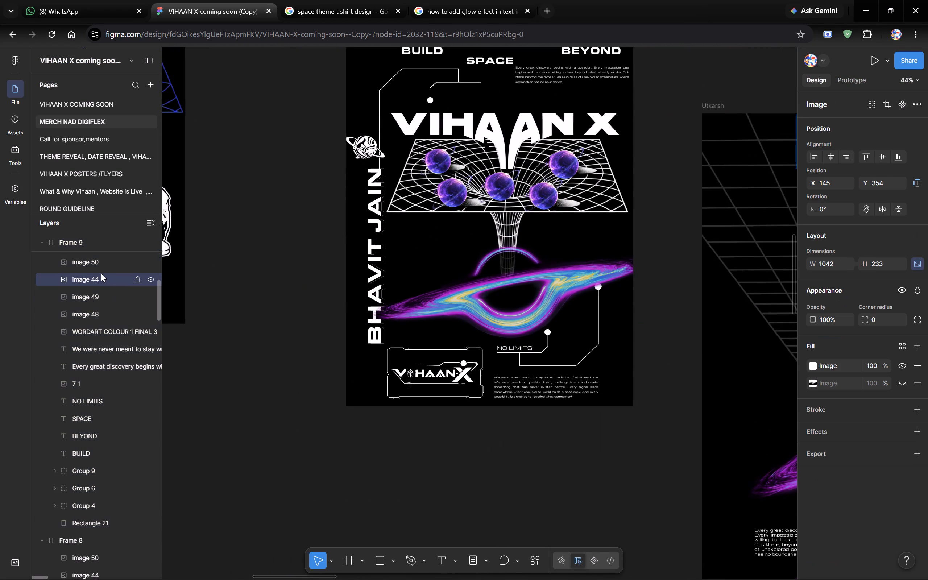
{"action": "scroll", "coordinate": [99, 274], "scroll_direction": "up", "scroll_amount": 1}
{"action": "left_click", "coordinate": [78, 310]}
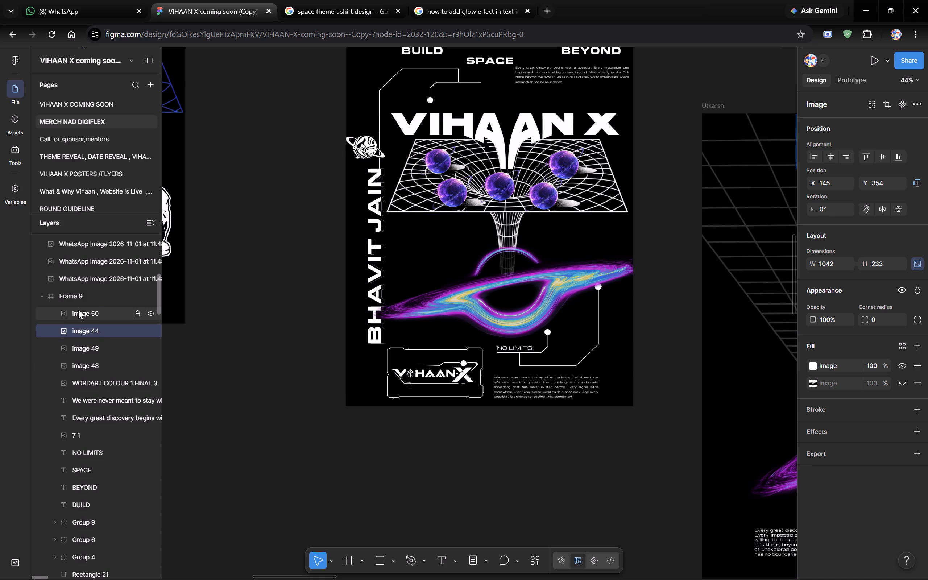
{"action": "left_click_drag", "start_coordinate": [78, 310], "coordinate": [79, 339]}
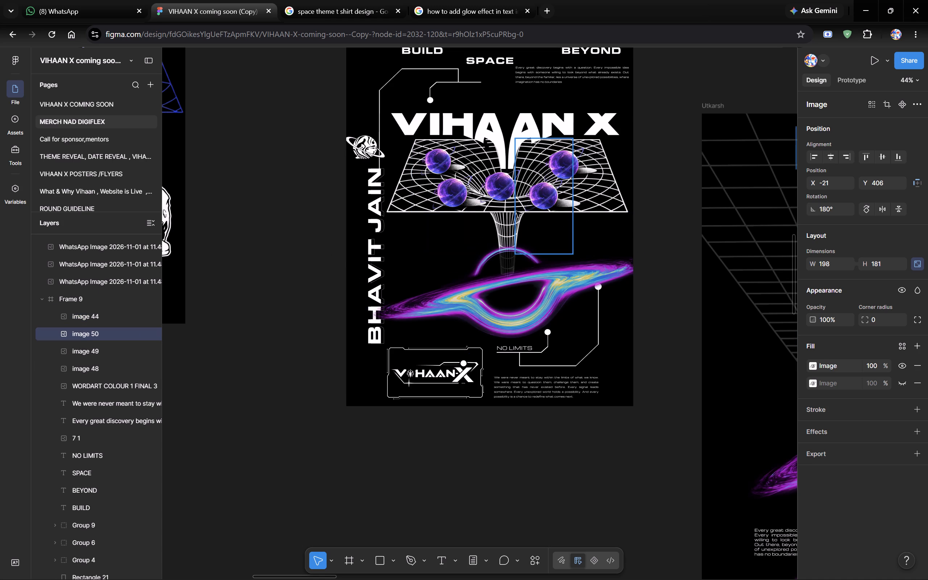
Bring image 48, the curved grid and funnel artwork, to the top of Frame 8's layer order.
{"action": "left_click", "coordinate": [506, 224]}
{"action": "left_click", "coordinate": [405, 198]}
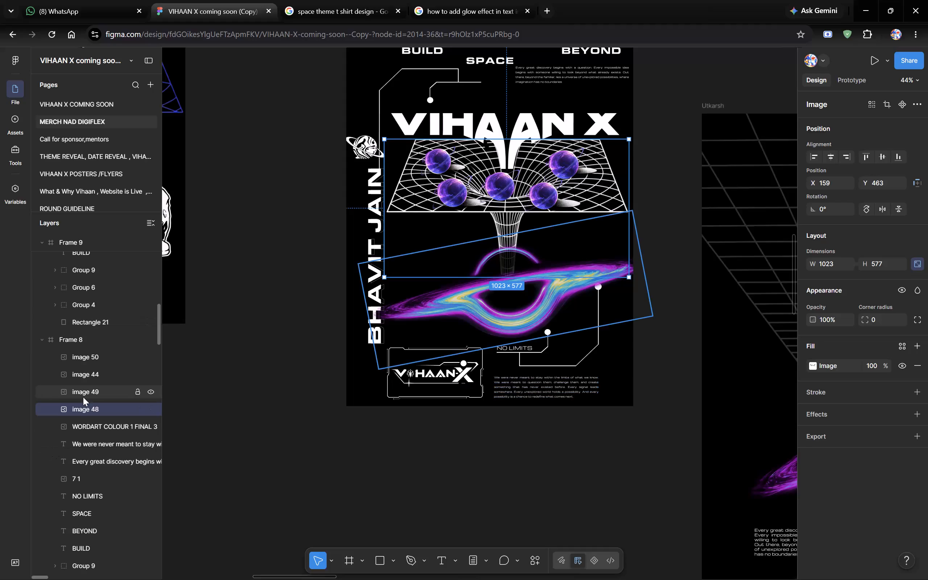
{"action": "left_click_drag", "start_coordinate": [84, 409], "coordinate": [93, 345]}
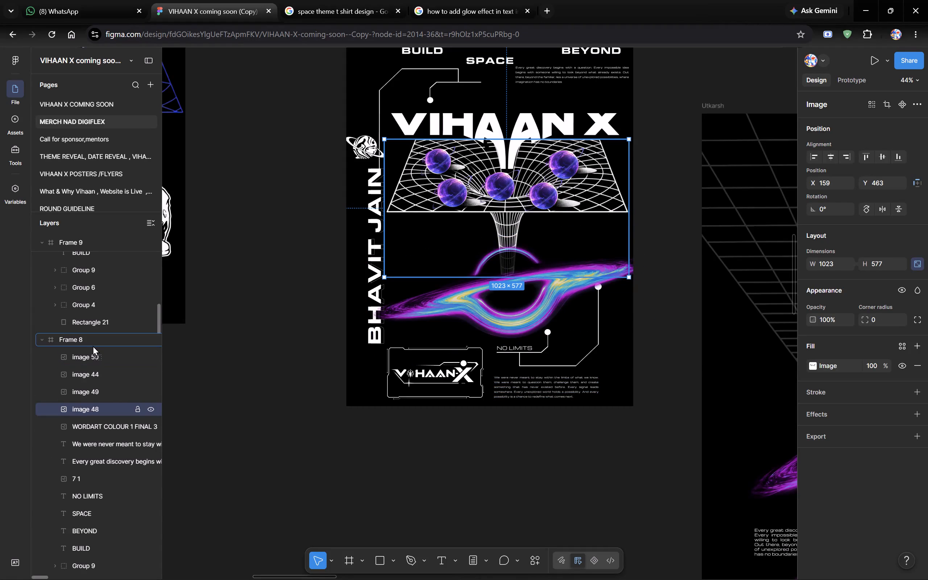
{"action": "left_click_drag", "start_coordinate": [93, 345], "coordinate": [94, 354]}
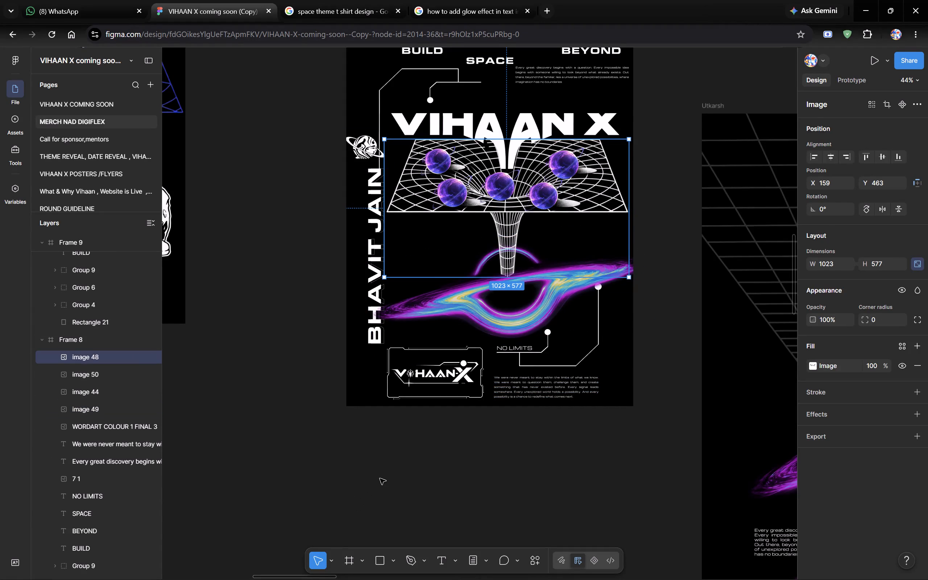
{"action": "left_click", "coordinate": [380, 478]}
Move the Frame 9 copy next to the other merch frames, below MERCH 5, at X 1824, Y 6539.
{"action": "scroll", "coordinate": [380, 478], "scroll_direction": "left", "scroll_amount": 2}
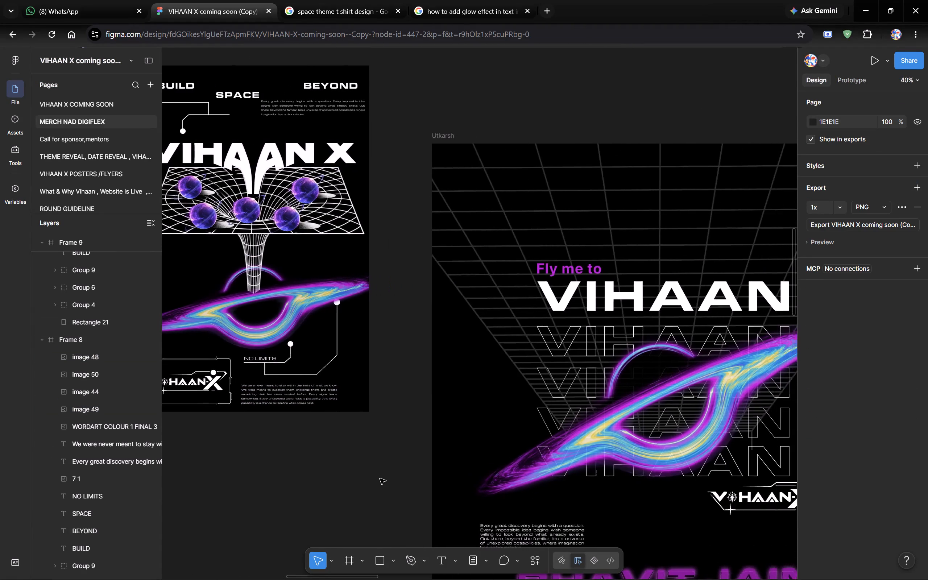
{"action": "scroll", "coordinate": [380, 478], "scroll_direction": "left", "scroll_amount": 2}
{"action": "scroll", "coordinate": [380, 478], "scroll_direction": "down", "scroll_amount": 1}
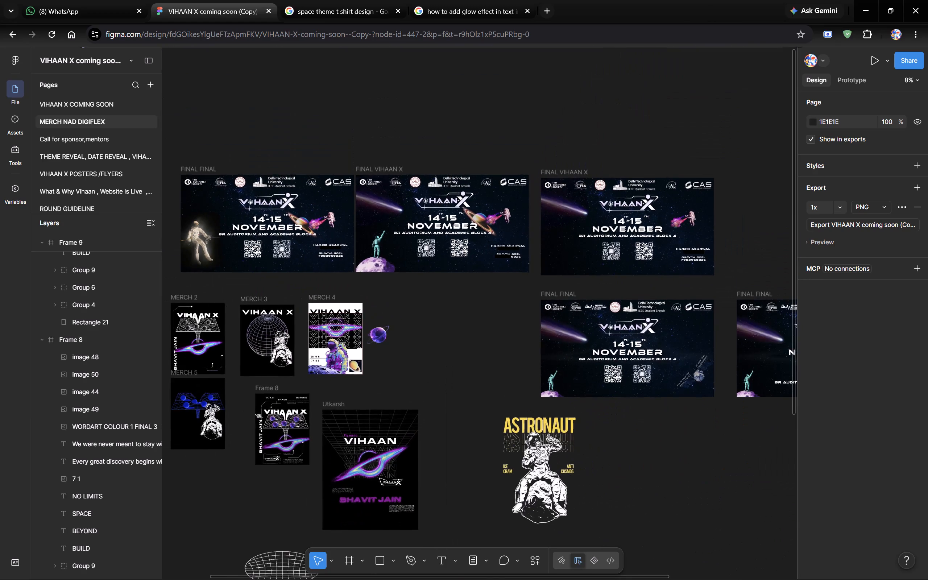
{"action": "scroll", "coordinate": [380, 478], "scroll_direction": "down", "scroll_amount": 1}
{"action": "scroll", "coordinate": [651, 346], "scroll_direction": "left", "scroll_amount": 1}
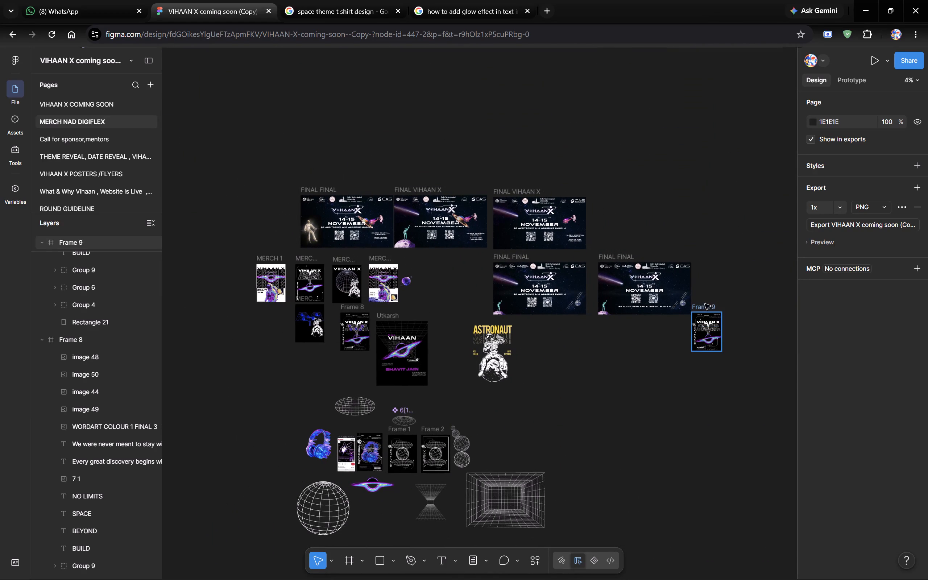
{"action": "left_click_drag", "start_coordinate": [705, 306], "coordinate": [329, 365]}
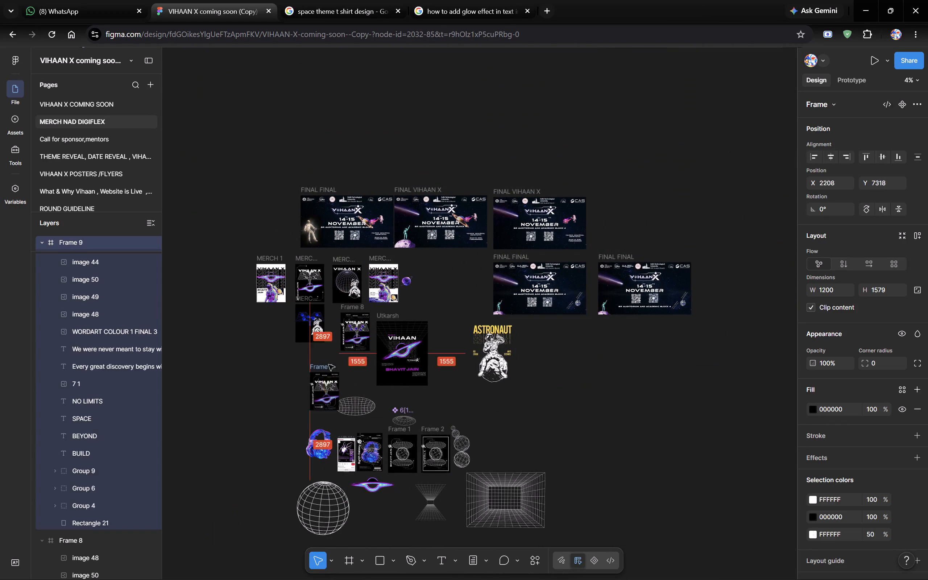
{"action": "left_click_drag", "start_coordinate": [329, 365], "coordinate": [312, 346]}
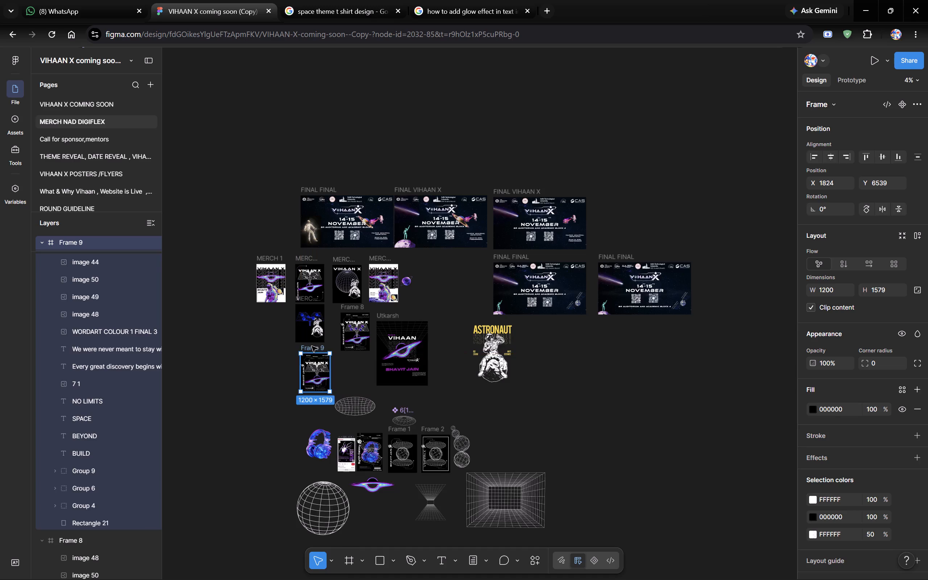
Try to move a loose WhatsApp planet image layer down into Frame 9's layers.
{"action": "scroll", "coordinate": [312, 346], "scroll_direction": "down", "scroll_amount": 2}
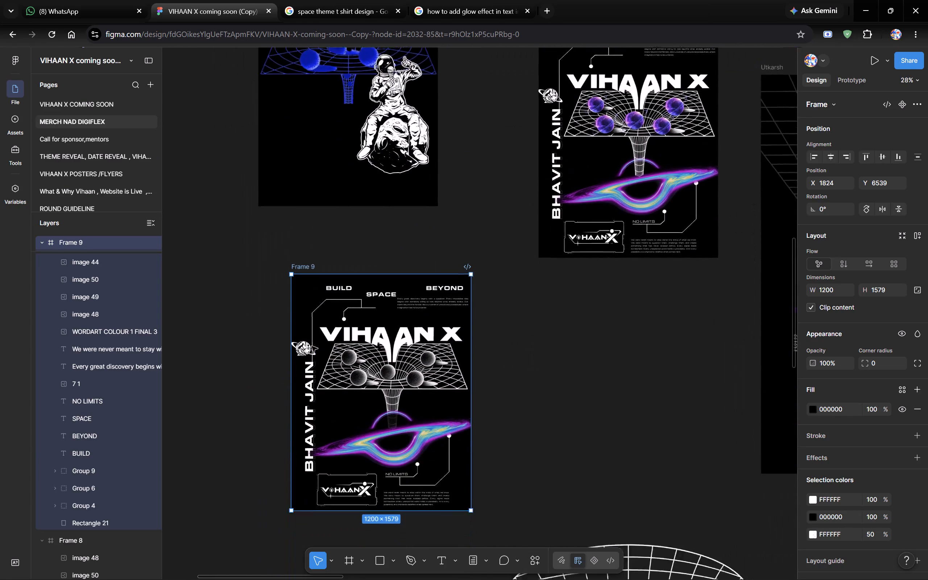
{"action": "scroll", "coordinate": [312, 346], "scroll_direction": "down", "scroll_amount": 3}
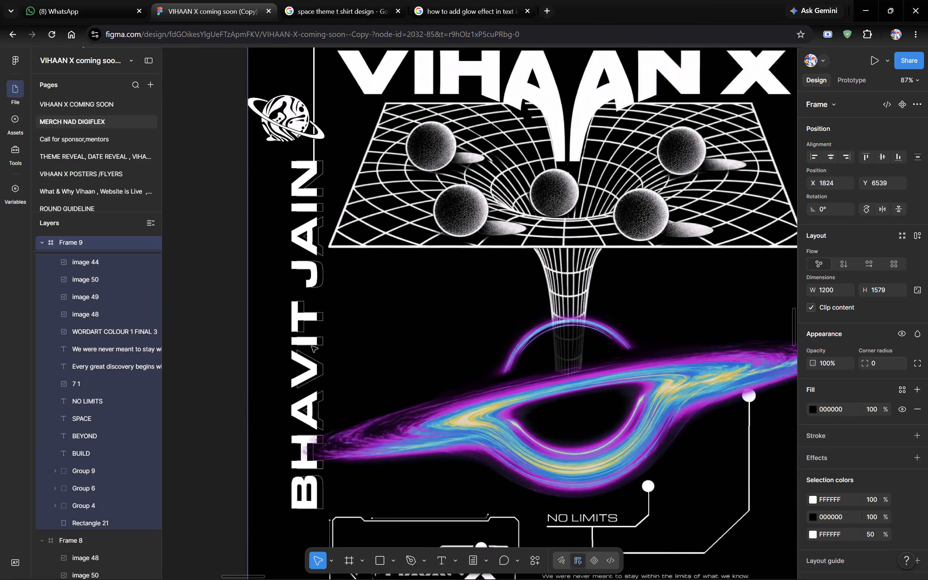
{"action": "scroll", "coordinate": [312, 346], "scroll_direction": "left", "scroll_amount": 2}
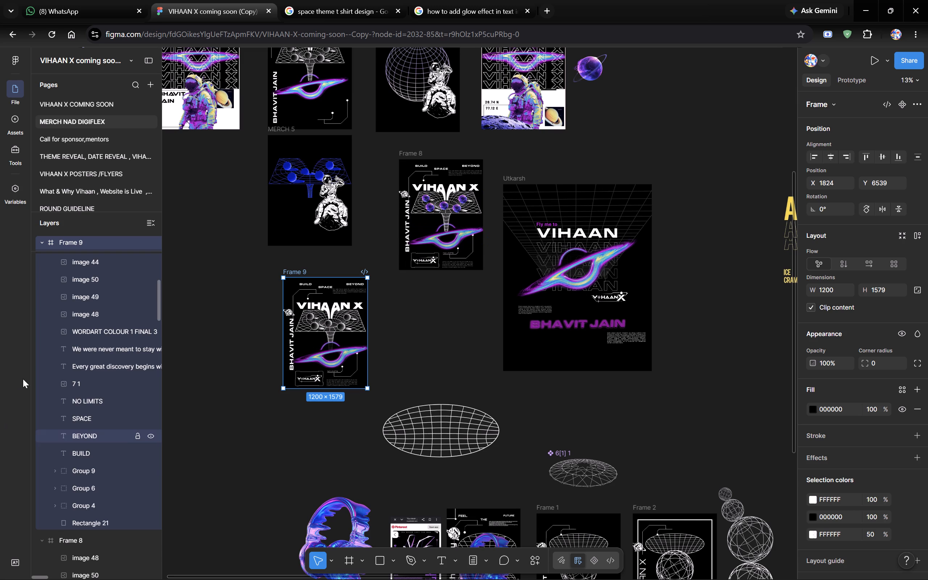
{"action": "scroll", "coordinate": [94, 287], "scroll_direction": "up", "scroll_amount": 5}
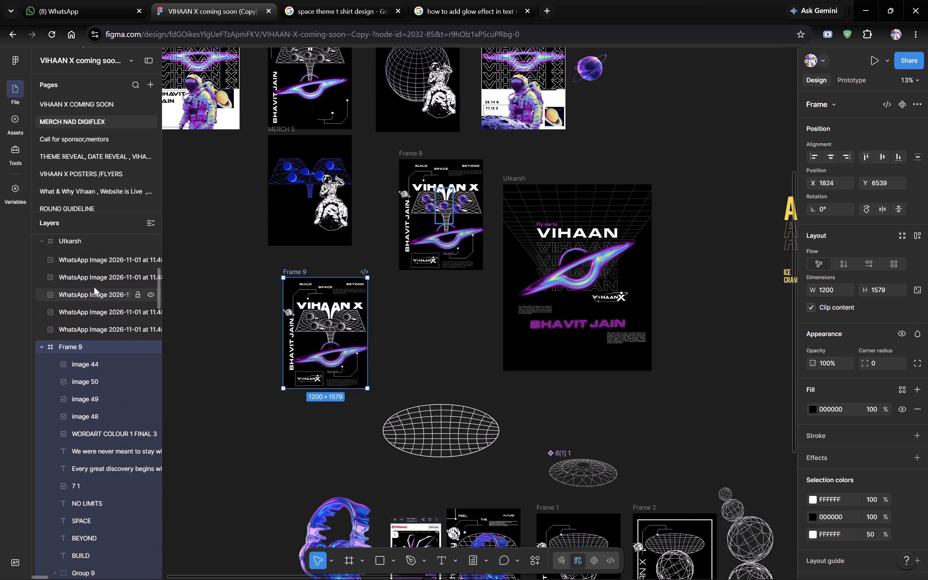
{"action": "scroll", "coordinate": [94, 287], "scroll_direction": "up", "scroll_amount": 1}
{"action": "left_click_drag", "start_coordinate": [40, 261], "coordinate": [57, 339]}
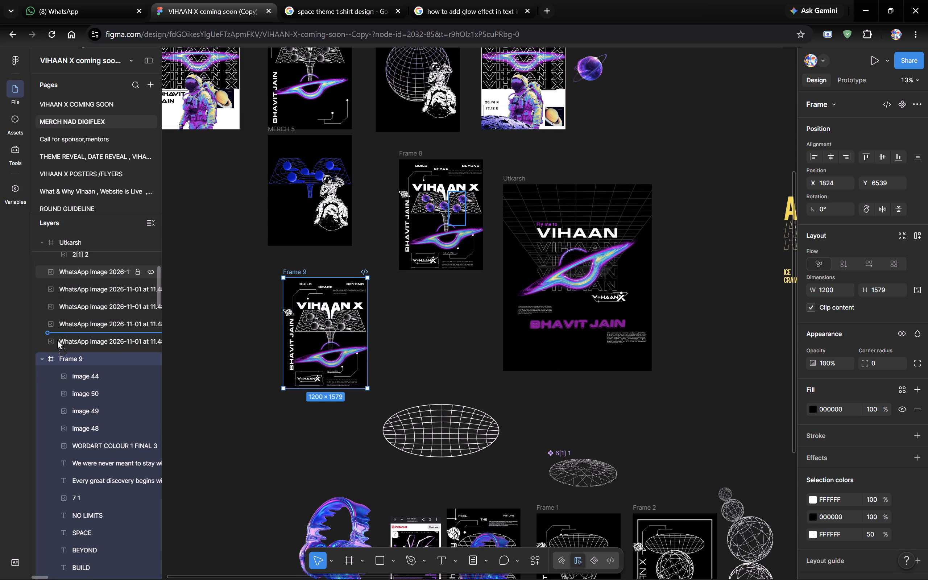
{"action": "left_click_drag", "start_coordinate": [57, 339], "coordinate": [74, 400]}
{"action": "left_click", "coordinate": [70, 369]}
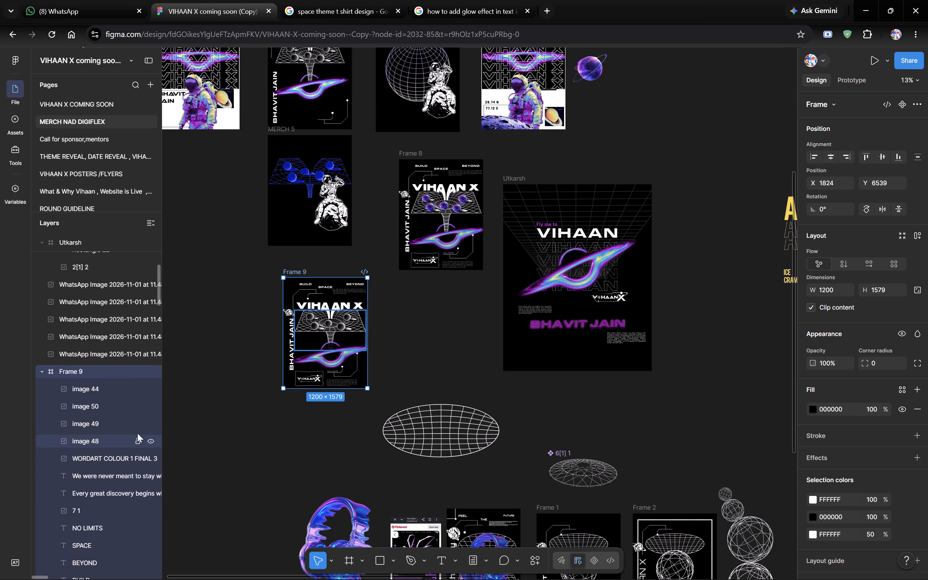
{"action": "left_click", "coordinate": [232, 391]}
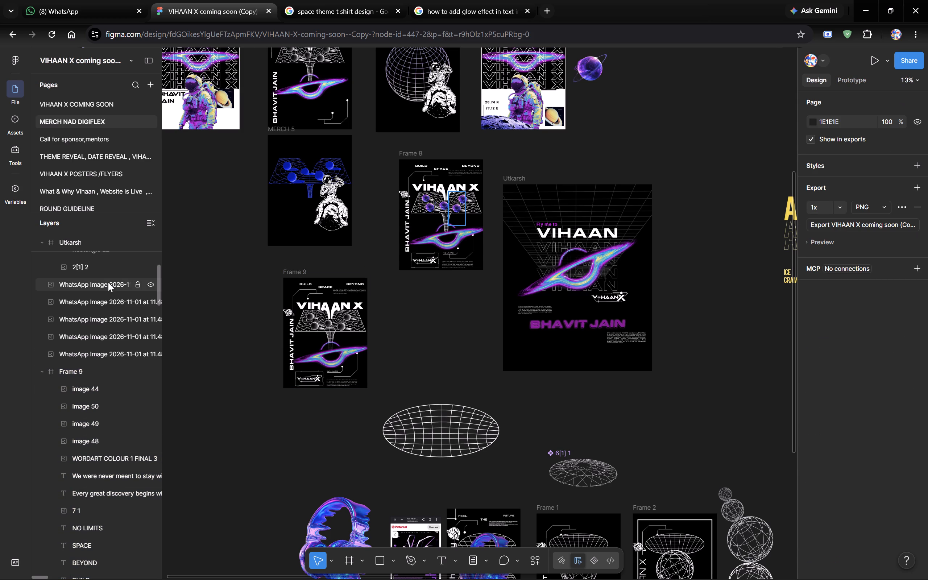
Move the five loose WhatsApp planet image layers one by one into the Utkarsh frame, below the 2[1] 2 layer.
{"action": "left_click_drag", "start_coordinate": [108, 282], "coordinate": [115, 325]}
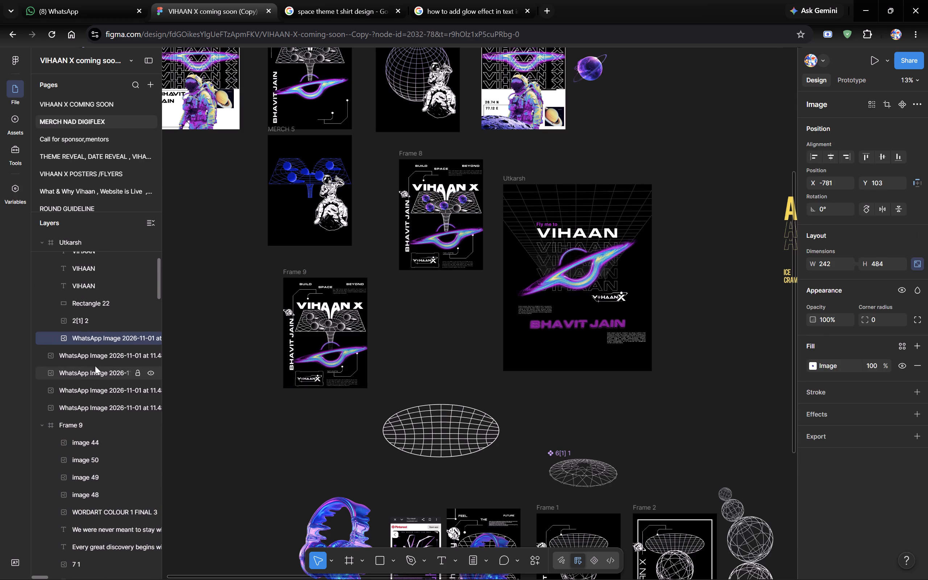
{"action": "left_click_drag", "start_coordinate": [99, 348], "coordinate": [110, 332]}
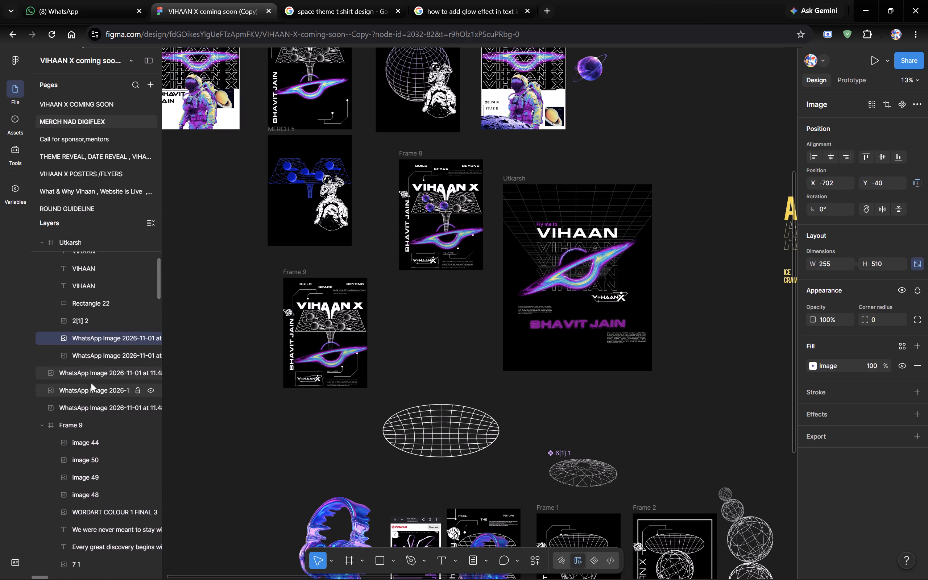
{"action": "left_click_drag", "start_coordinate": [104, 373], "coordinate": [117, 333]}
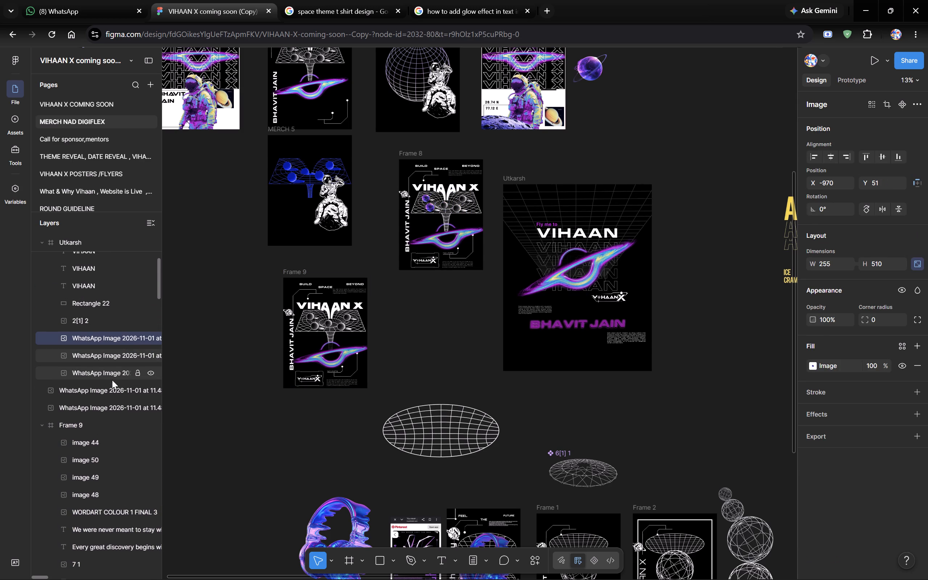
{"action": "left_click", "coordinate": [110, 369]}
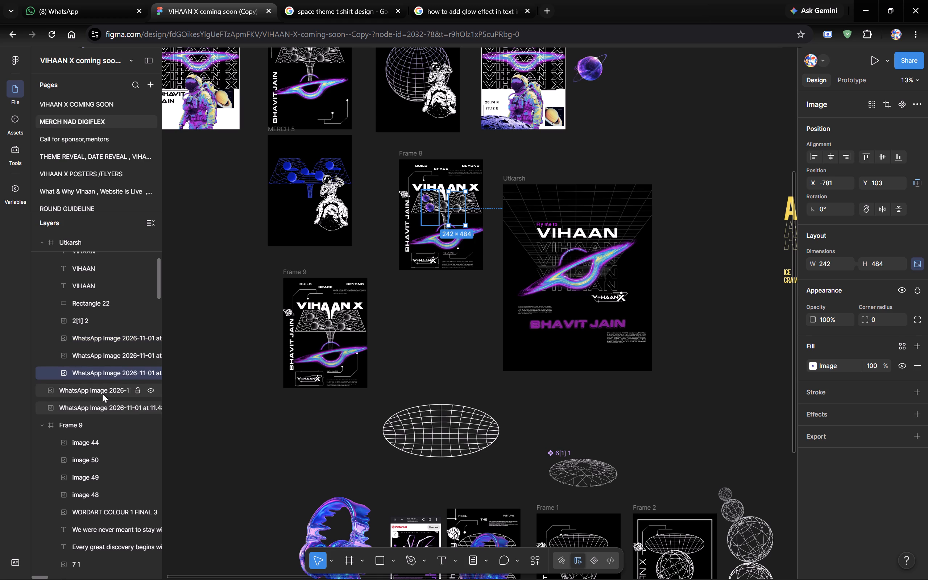
{"action": "left_click_drag", "start_coordinate": [102, 393], "coordinate": [120, 330]}
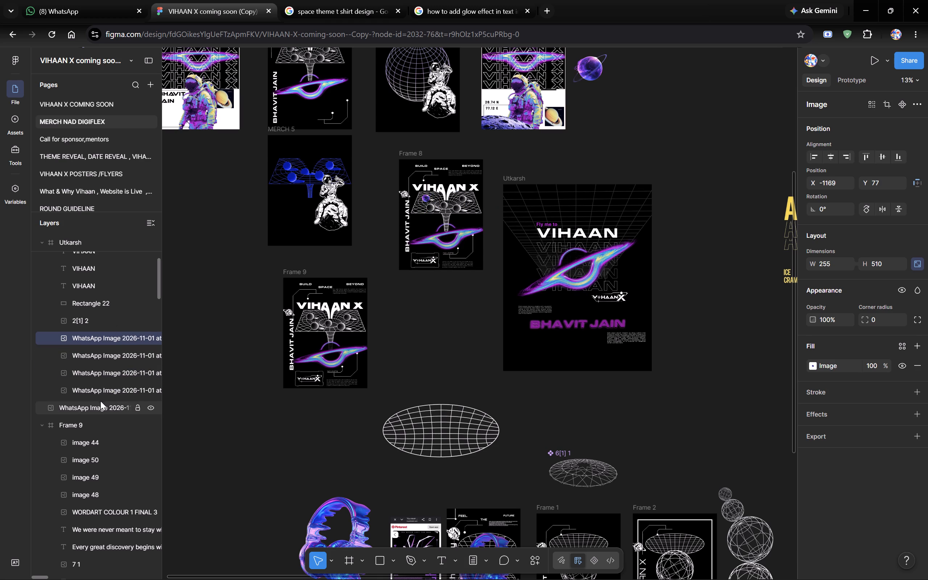
{"action": "left_click_drag", "start_coordinate": [102, 409], "coordinate": [117, 328]}
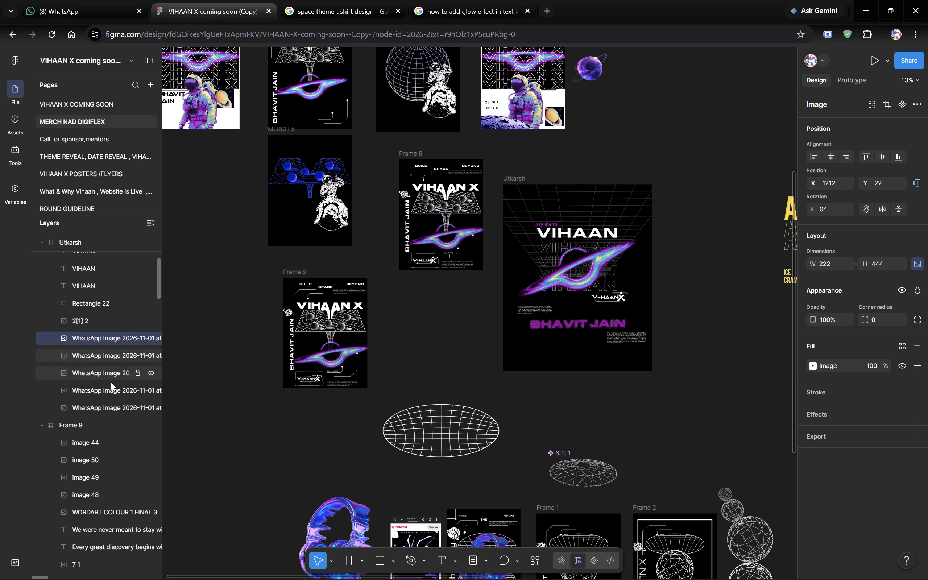
Move all five WhatsApp planet images together to the top of the Utkarsh frame's layer order, above WORDART COLOUR 1 FINAL 3.
{"action": "left_click", "coordinate": [116, 409], "text": "shift"}
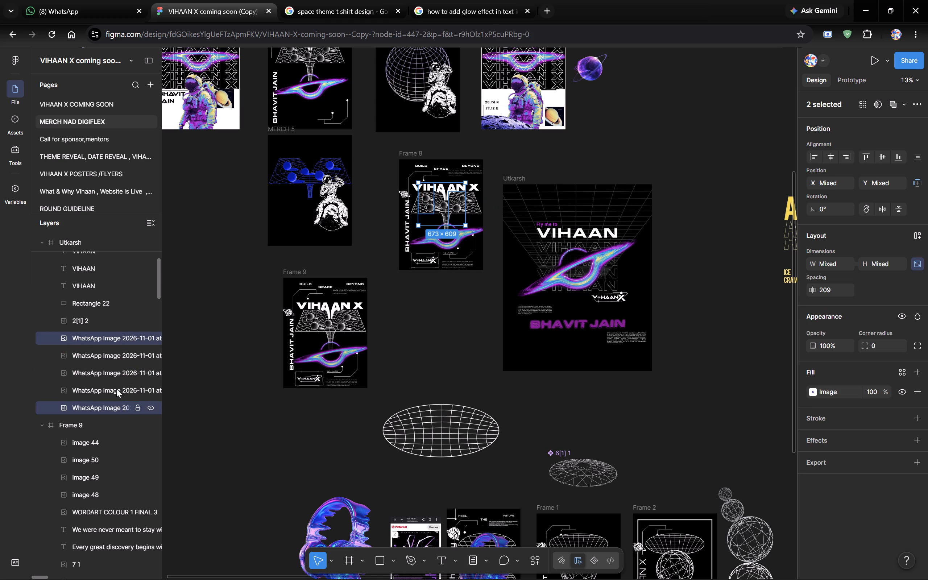
{"action": "left_click", "coordinate": [111, 339], "text": "shift"}
{"action": "left_click", "coordinate": [103, 353], "text": "shift"}
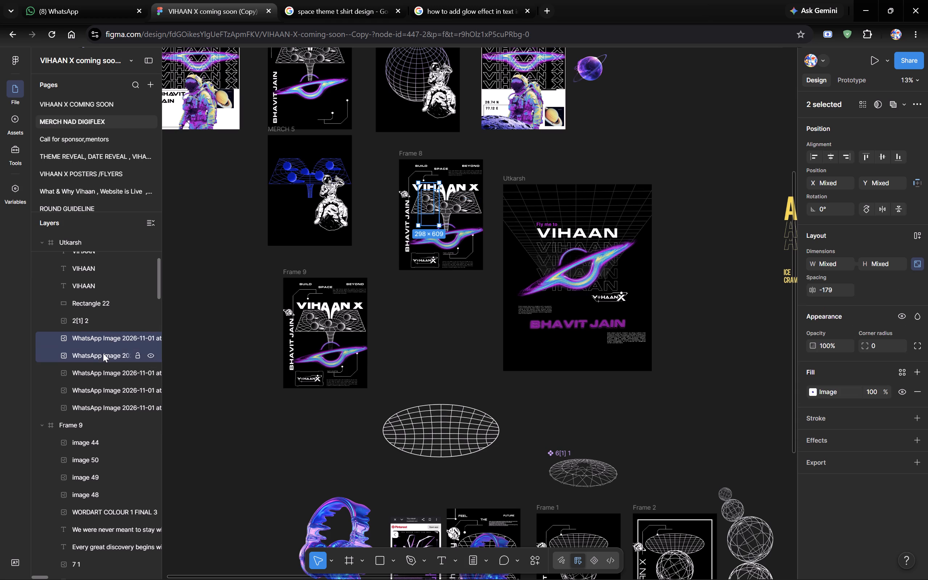
{"action": "left_click", "coordinate": [105, 409], "text": "shift"}
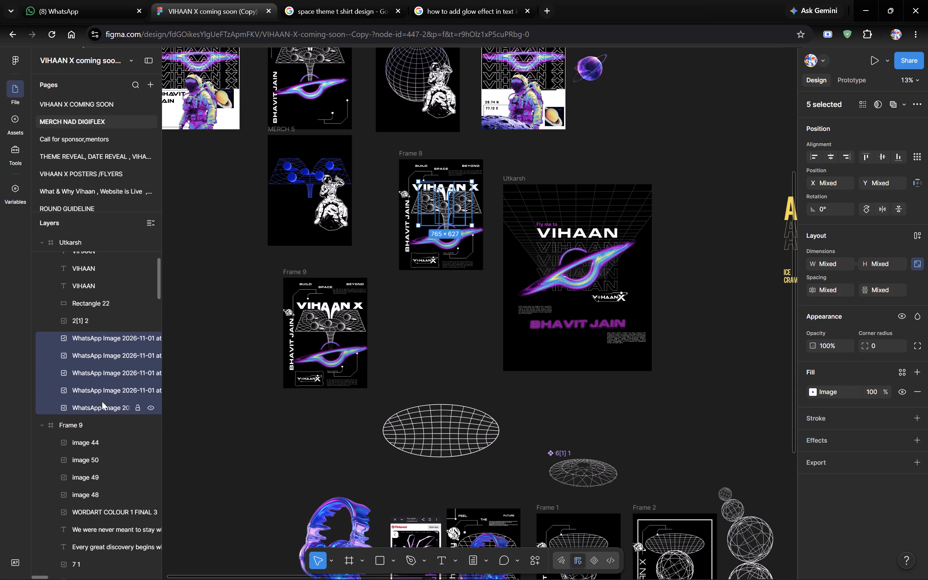
{"action": "scroll", "coordinate": [112, 333], "scroll_direction": "up", "scroll_amount": 2}
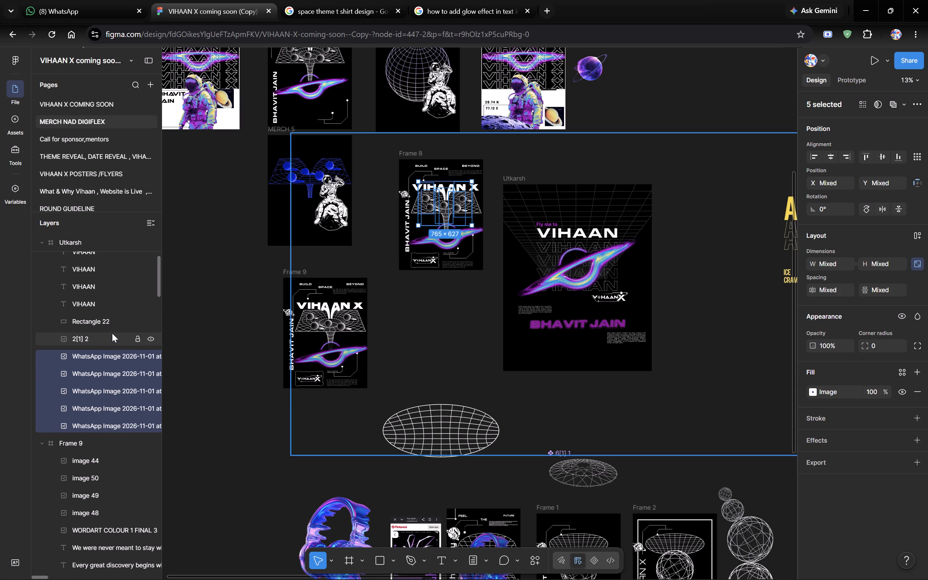
{"action": "scroll", "coordinate": [112, 333], "scroll_direction": "up", "scroll_amount": 3}
{"action": "left_click_drag", "start_coordinate": [108, 486], "coordinate": [90, 361]}
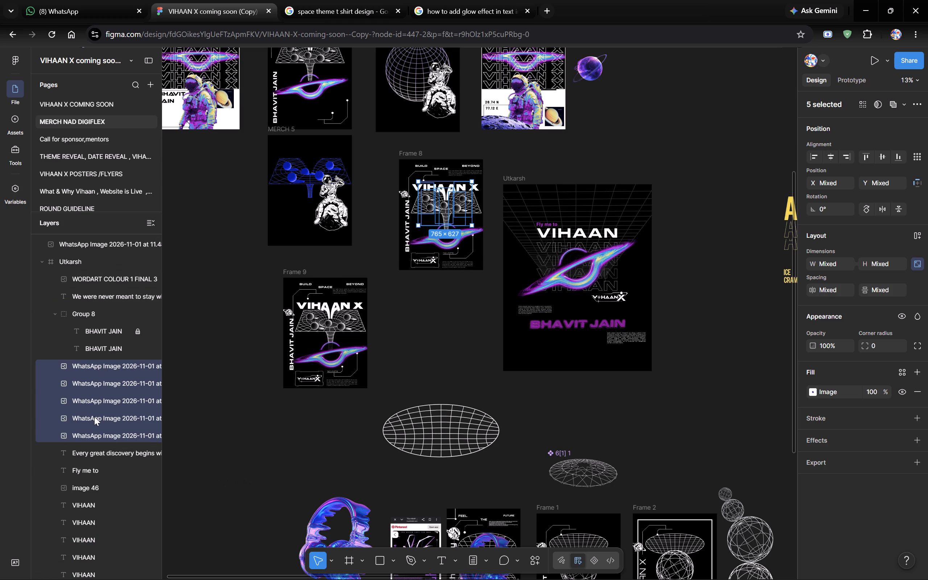
{"action": "left_click_drag", "start_coordinate": [77, 371], "coordinate": [87, 280]}
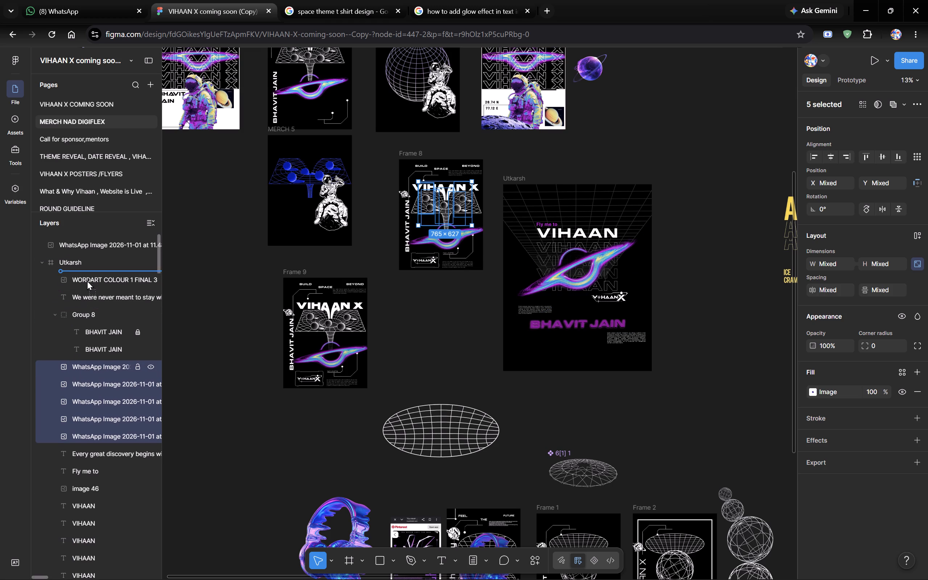
{"action": "left_click_drag", "start_coordinate": [87, 280], "coordinate": [97, 324]}
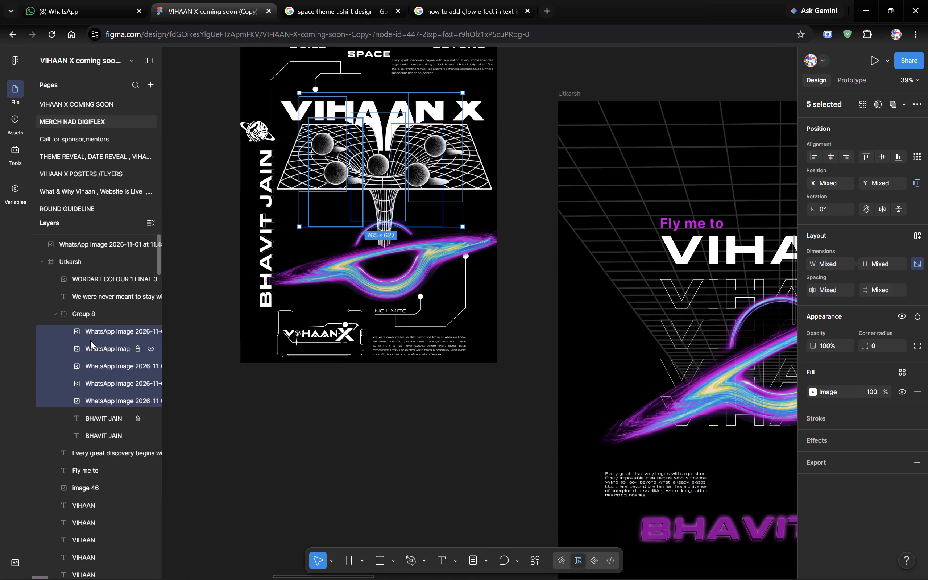
{"action": "left_click_drag", "start_coordinate": [97, 332], "coordinate": [93, 284]}
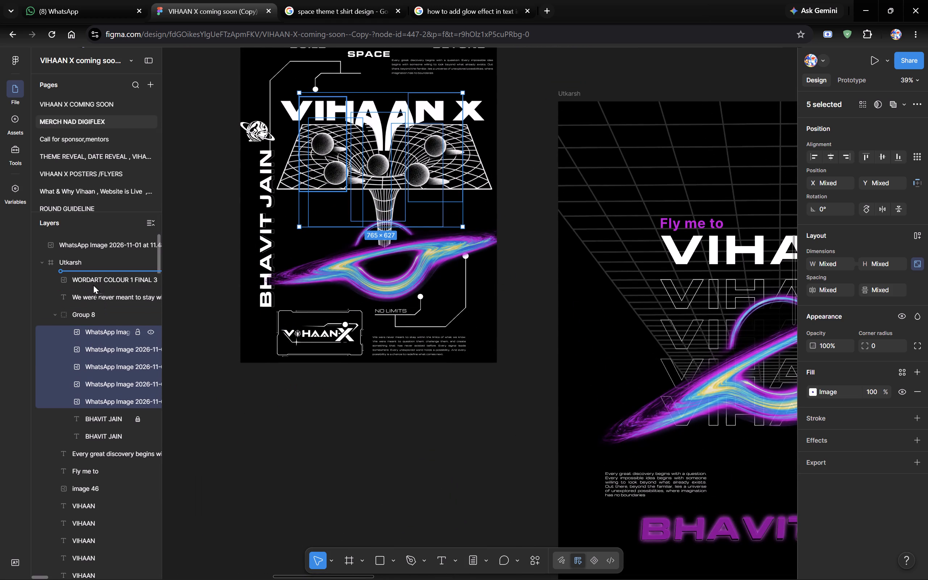
{"action": "left_click_drag", "start_coordinate": [93, 284], "coordinate": [83, 337]}
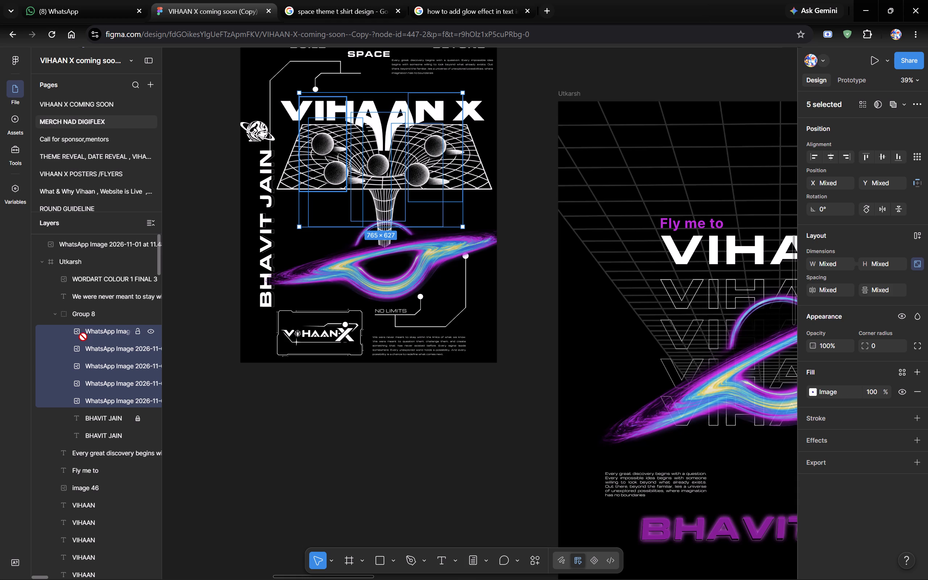
{"action": "left_click_drag", "start_coordinate": [83, 337], "coordinate": [81, 272]}
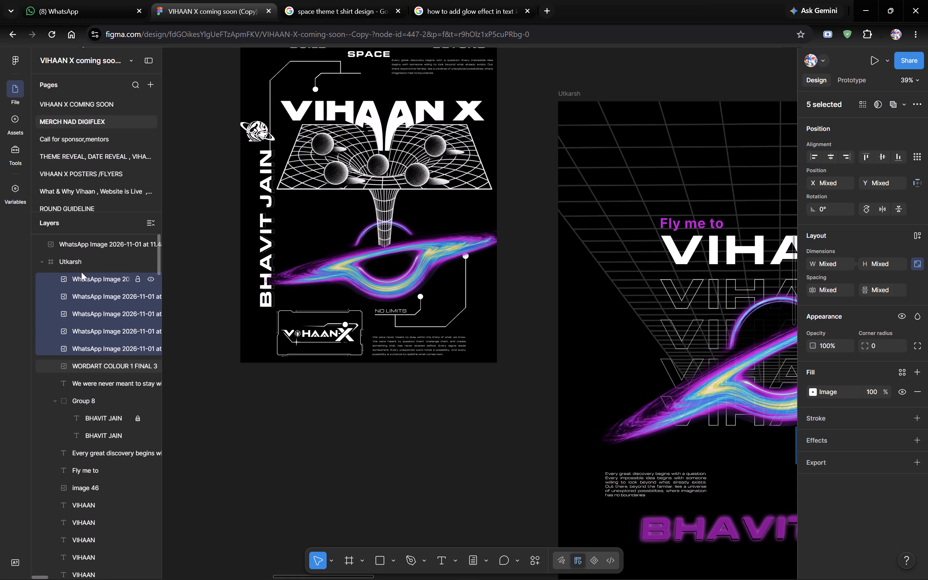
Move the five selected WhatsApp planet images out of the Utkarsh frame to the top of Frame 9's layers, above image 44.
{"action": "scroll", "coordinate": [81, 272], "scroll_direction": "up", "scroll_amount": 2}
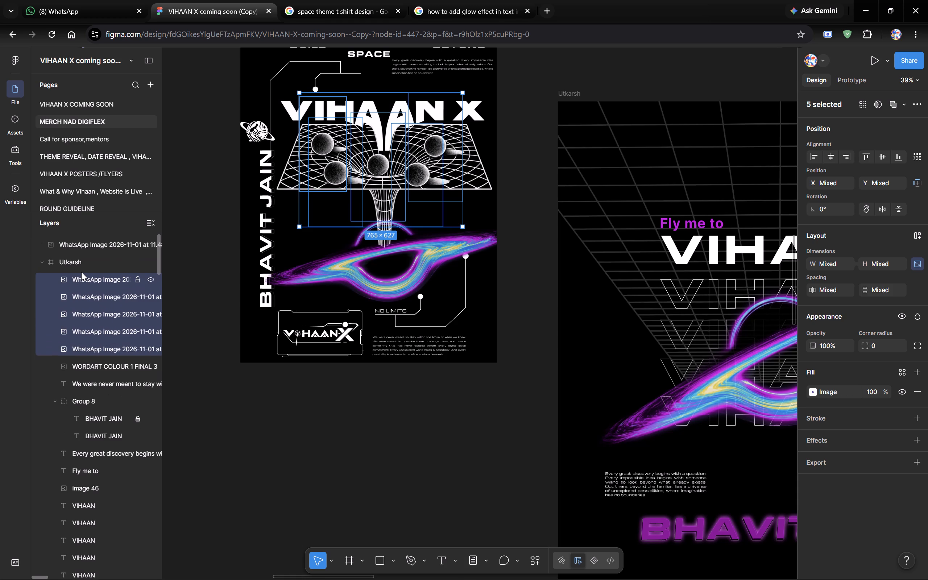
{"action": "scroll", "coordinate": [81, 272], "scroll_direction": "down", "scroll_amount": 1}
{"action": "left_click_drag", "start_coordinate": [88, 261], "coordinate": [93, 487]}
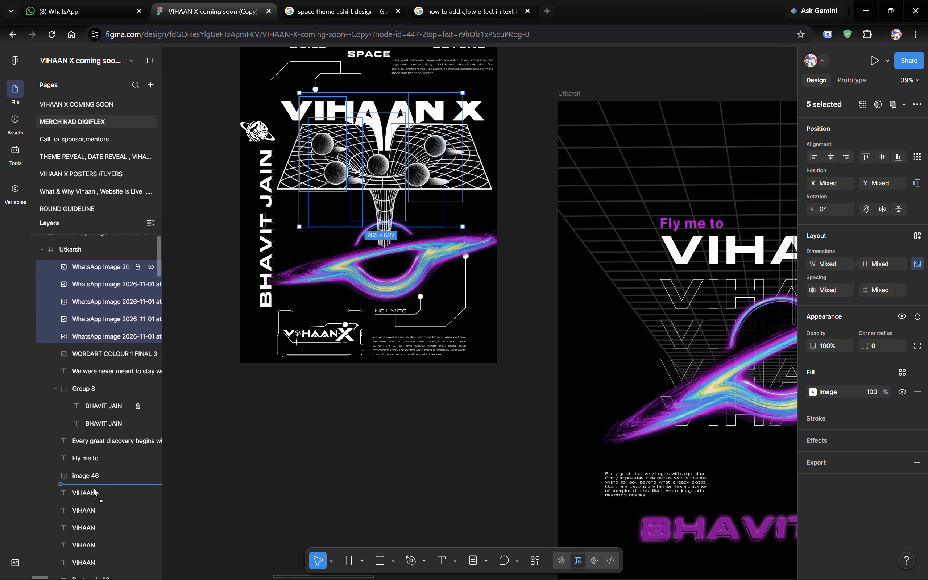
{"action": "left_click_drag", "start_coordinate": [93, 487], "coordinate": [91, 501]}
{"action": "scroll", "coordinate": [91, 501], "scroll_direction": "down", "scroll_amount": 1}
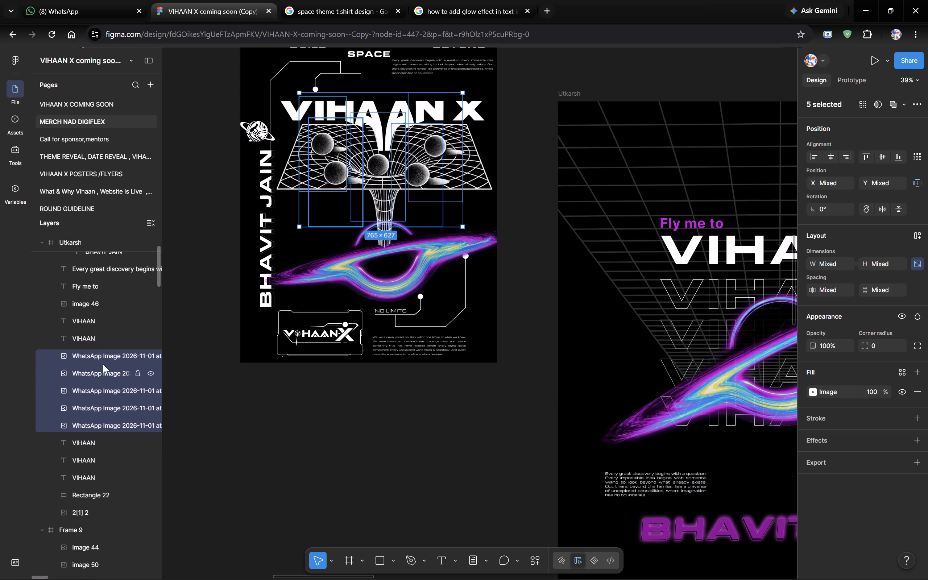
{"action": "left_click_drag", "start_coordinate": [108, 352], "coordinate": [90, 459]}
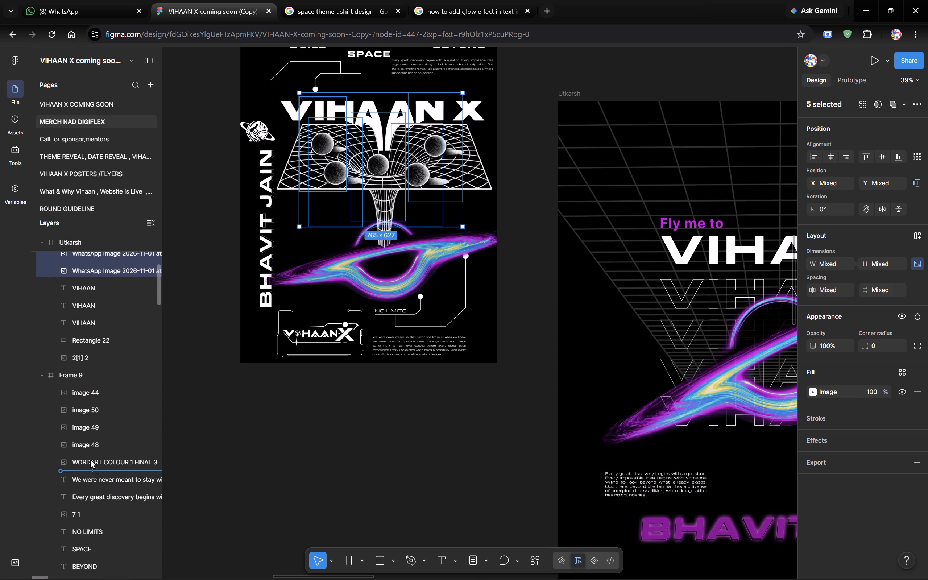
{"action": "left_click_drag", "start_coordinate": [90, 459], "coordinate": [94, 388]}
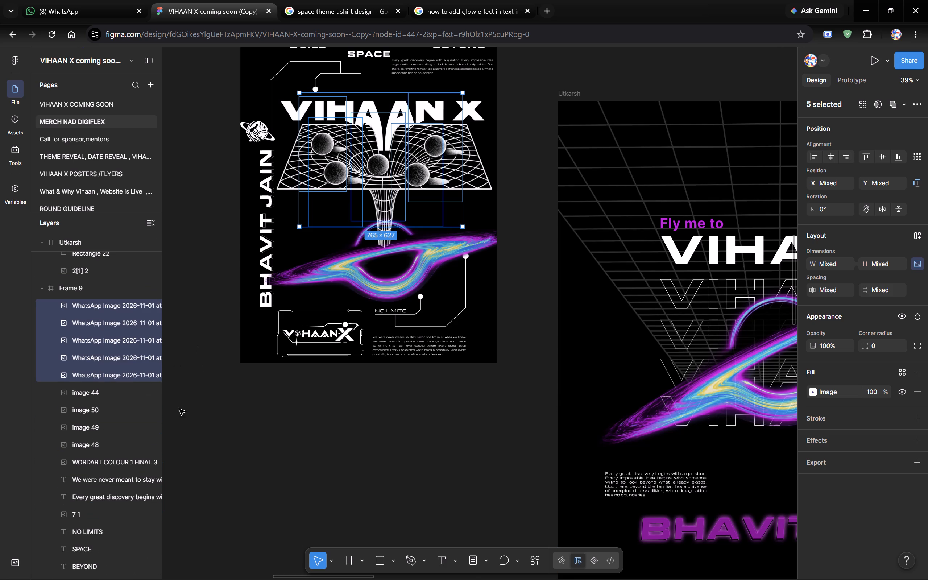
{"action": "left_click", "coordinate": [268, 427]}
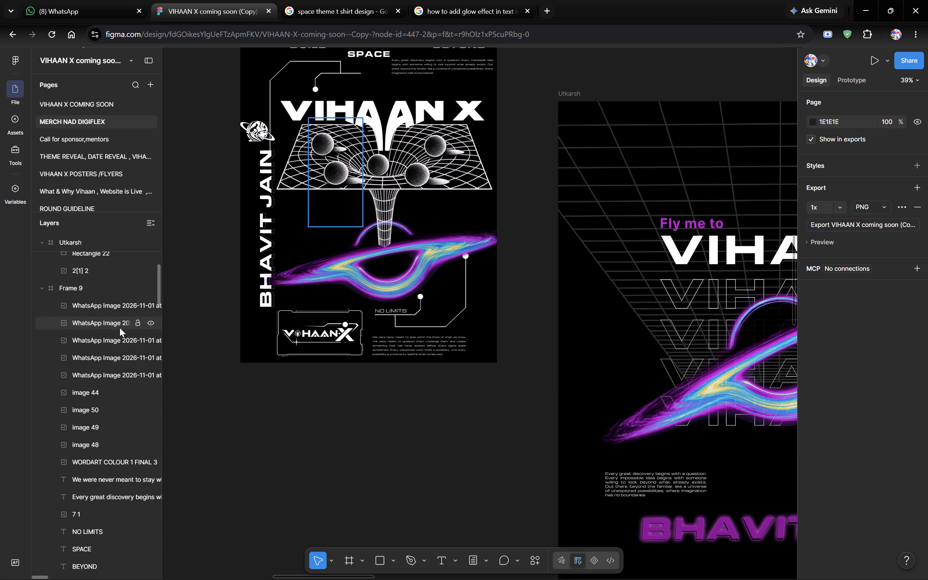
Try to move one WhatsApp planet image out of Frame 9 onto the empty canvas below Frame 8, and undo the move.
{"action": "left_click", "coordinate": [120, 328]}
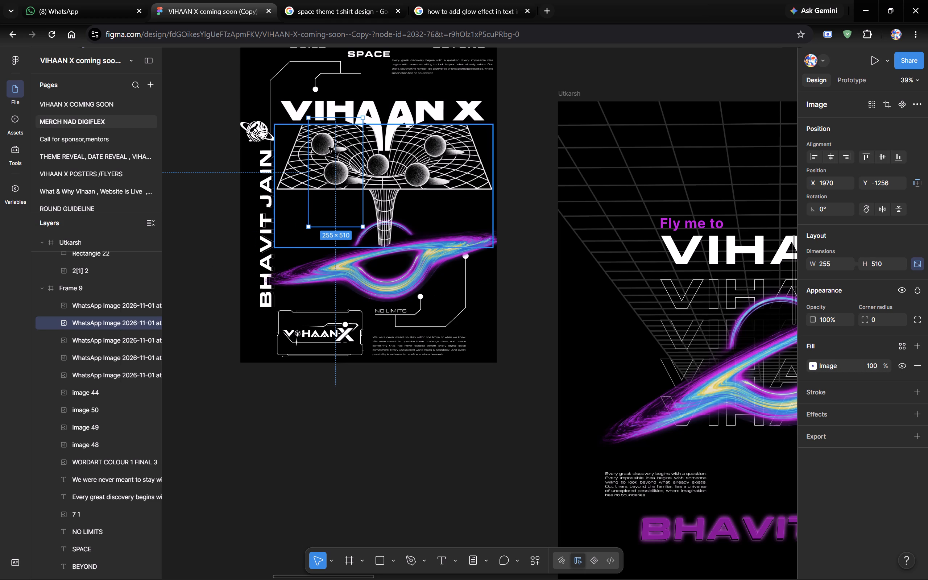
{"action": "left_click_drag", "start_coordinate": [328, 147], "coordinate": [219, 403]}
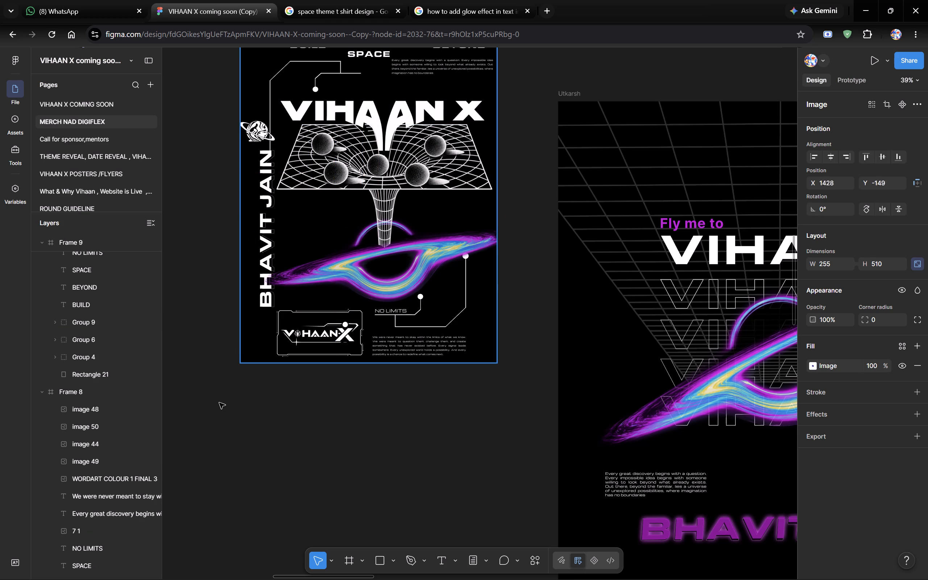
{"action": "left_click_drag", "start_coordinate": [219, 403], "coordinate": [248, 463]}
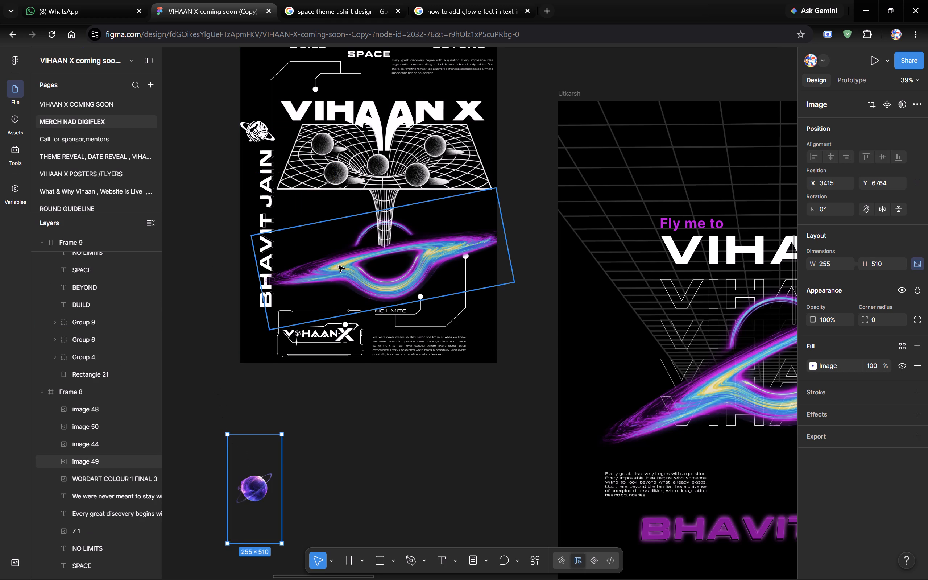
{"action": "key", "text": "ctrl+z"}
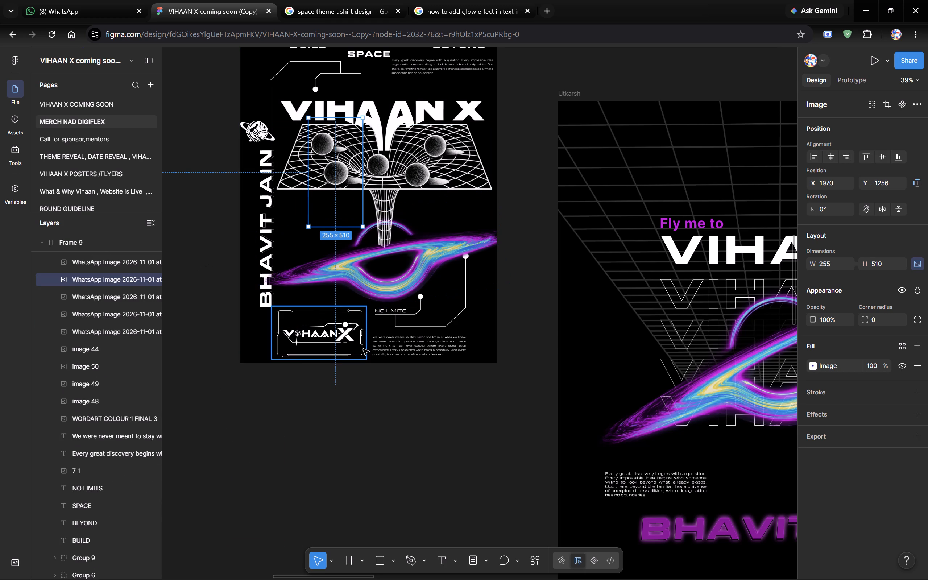
Move all five WhatsApp planet images from Frame 9 to the top of Frame 8's layer order, above image 48.
{"action": "scroll", "coordinate": [363, 349], "scroll_direction": "up", "scroll_amount": 1}
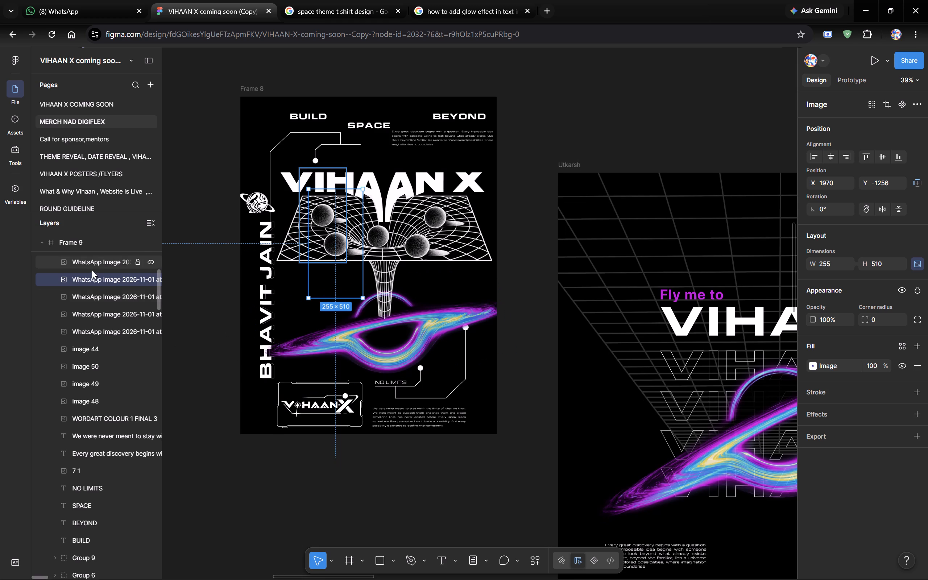
{"action": "left_click", "coordinate": [92, 270]}
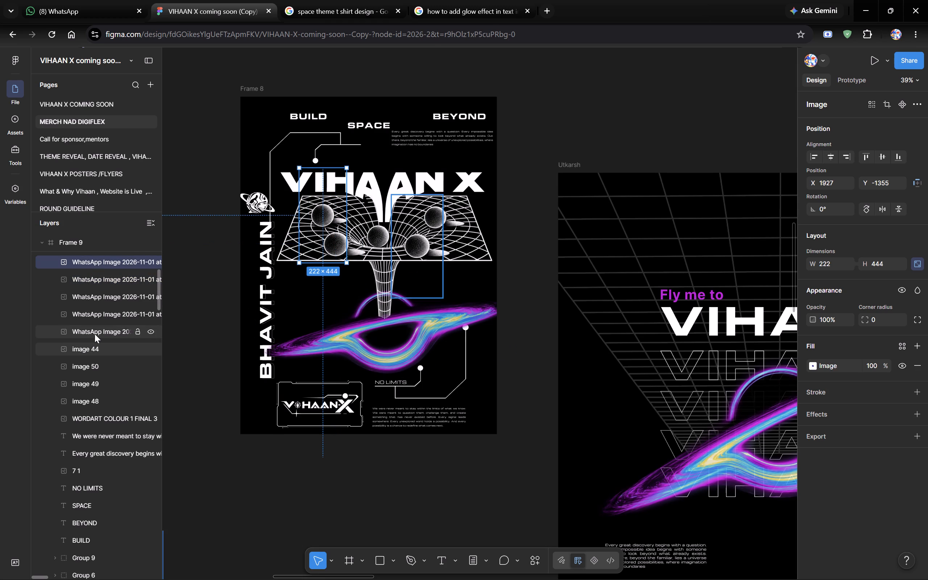
{"action": "left_click", "coordinate": [95, 334], "text": "shift"}
{"action": "scroll", "coordinate": [95, 334], "scroll_direction": "up", "scroll_amount": 9}
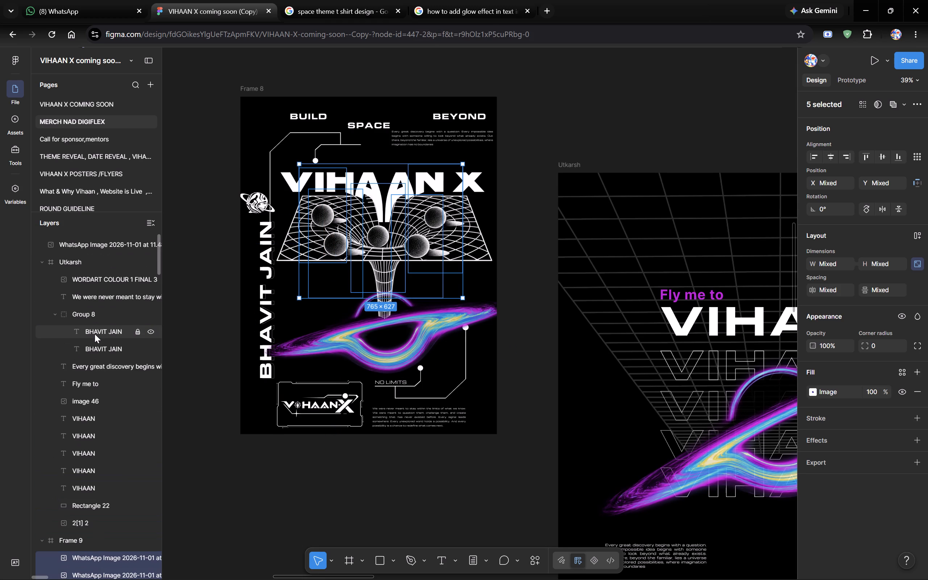
{"action": "scroll", "coordinate": [95, 334], "scroll_direction": "down", "scroll_amount": 5}
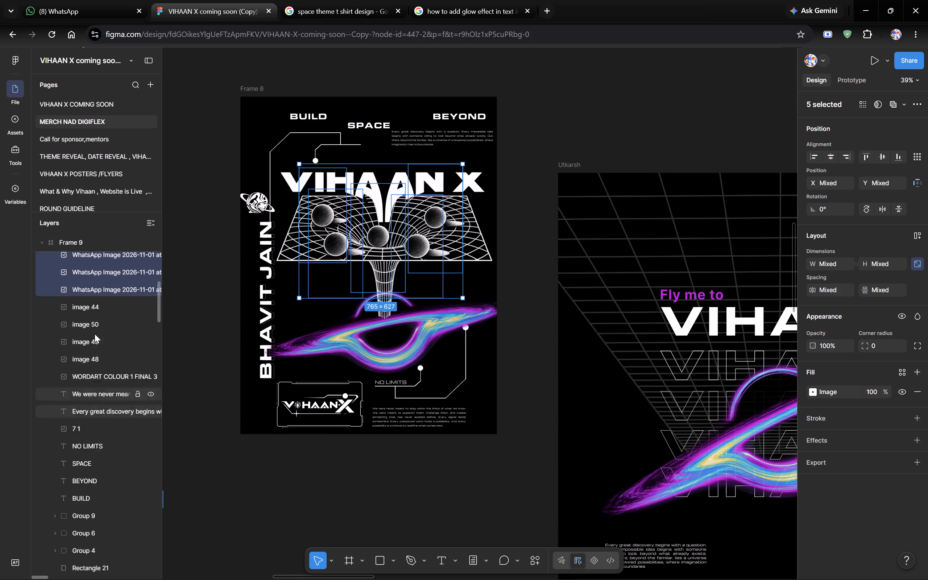
{"action": "left_click_drag", "start_coordinate": [96, 349], "coordinate": [97, 396]}
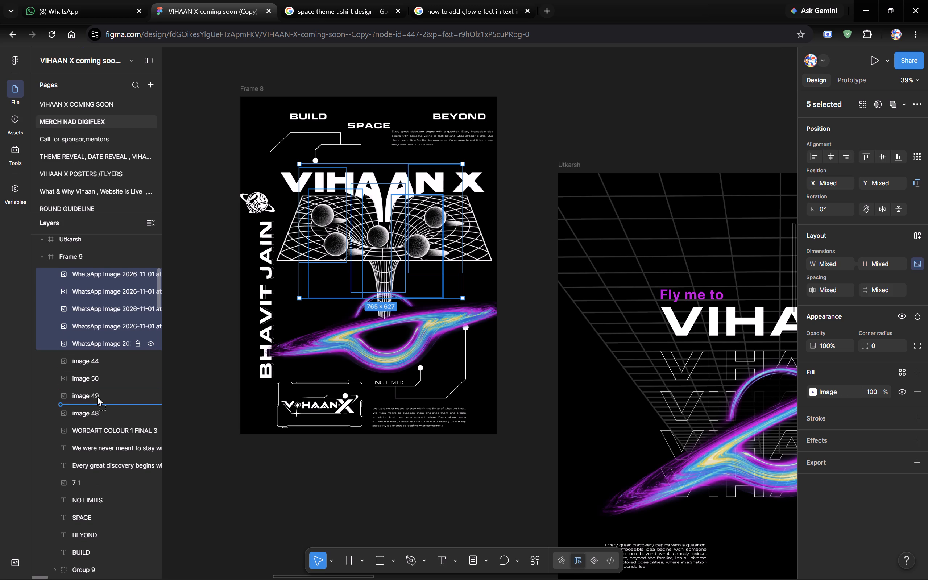
{"action": "left_click_drag", "start_coordinate": [97, 396], "coordinate": [97, 353]}
{"action": "left_click_drag", "start_coordinate": [101, 338], "coordinate": [100, 396]}
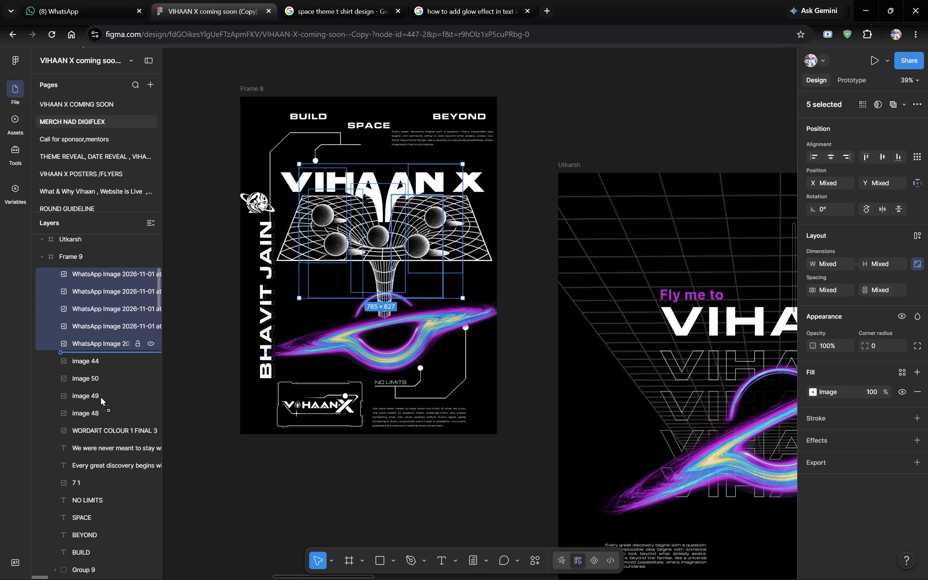
{"action": "left_click_drag", "start_coordinate": [100, 396], "coordinate": [110, 522]}
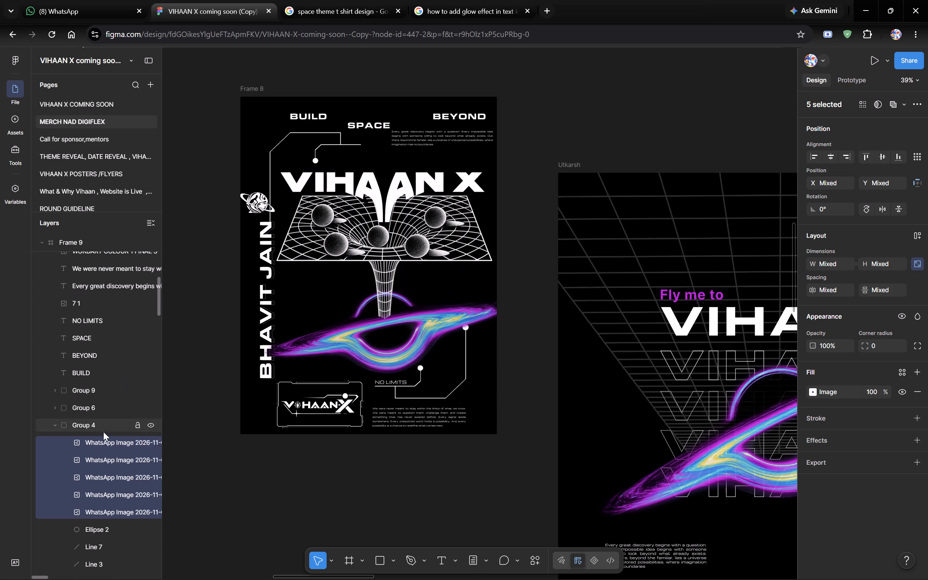
{"action": "left_click_drag", "start_coordinate": [101, 440], "coordinate": [88, 505]}
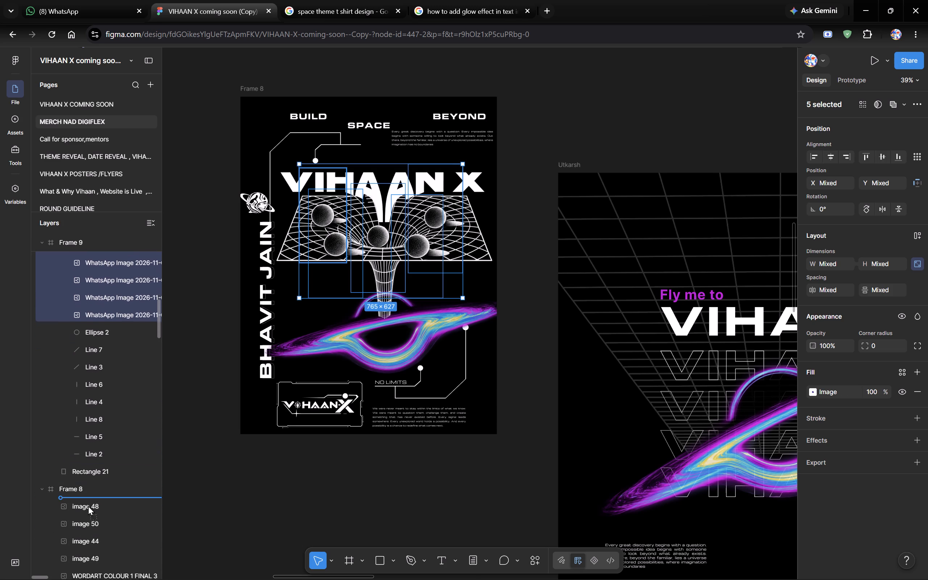
{"action": "left_click_drag", "start_coordinate": [88, 505], "coordinate": [81, 452]}
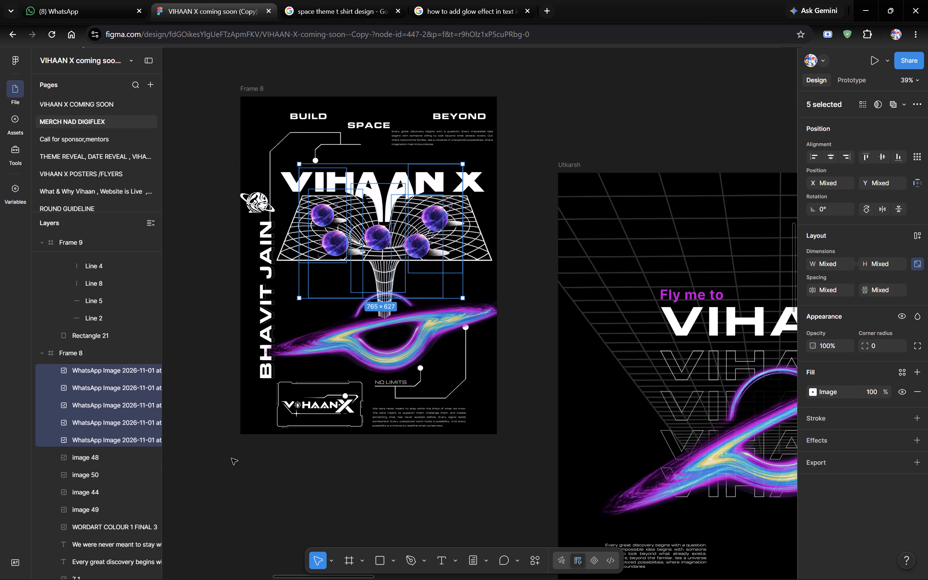
{"action": "left_click", "coordinate": [240, 463]}
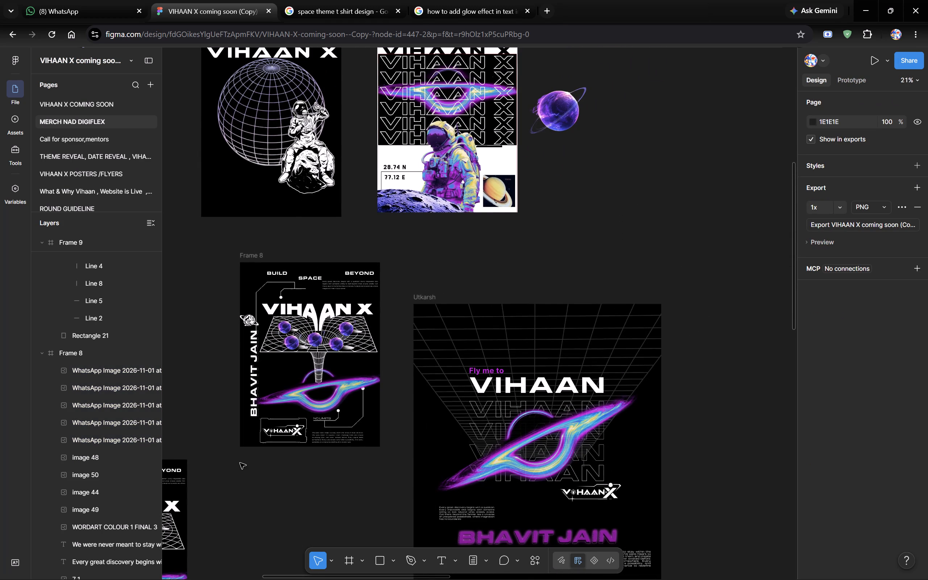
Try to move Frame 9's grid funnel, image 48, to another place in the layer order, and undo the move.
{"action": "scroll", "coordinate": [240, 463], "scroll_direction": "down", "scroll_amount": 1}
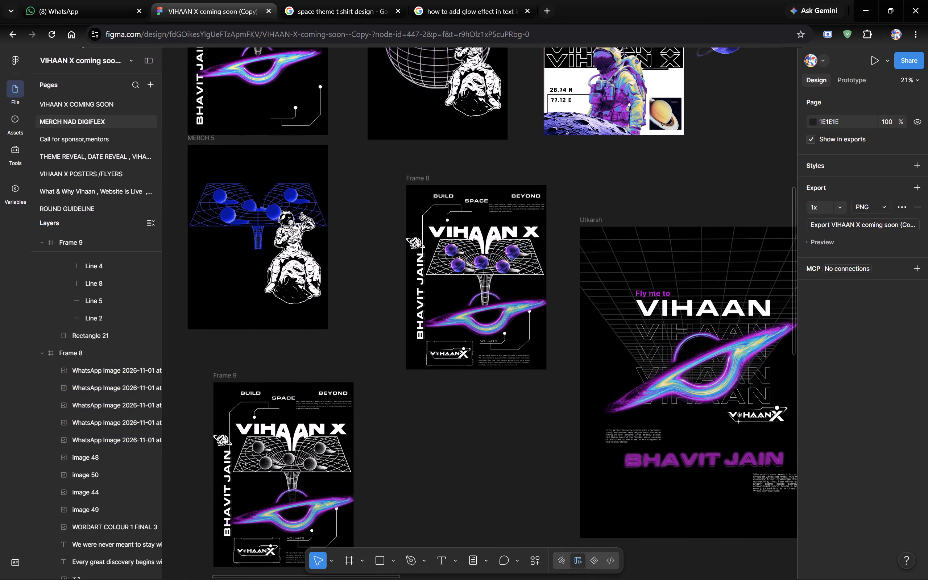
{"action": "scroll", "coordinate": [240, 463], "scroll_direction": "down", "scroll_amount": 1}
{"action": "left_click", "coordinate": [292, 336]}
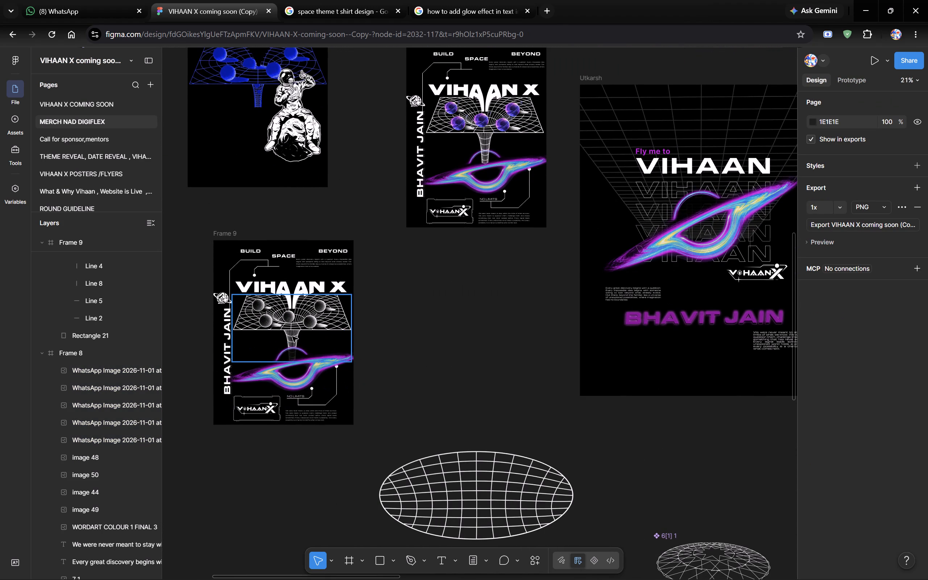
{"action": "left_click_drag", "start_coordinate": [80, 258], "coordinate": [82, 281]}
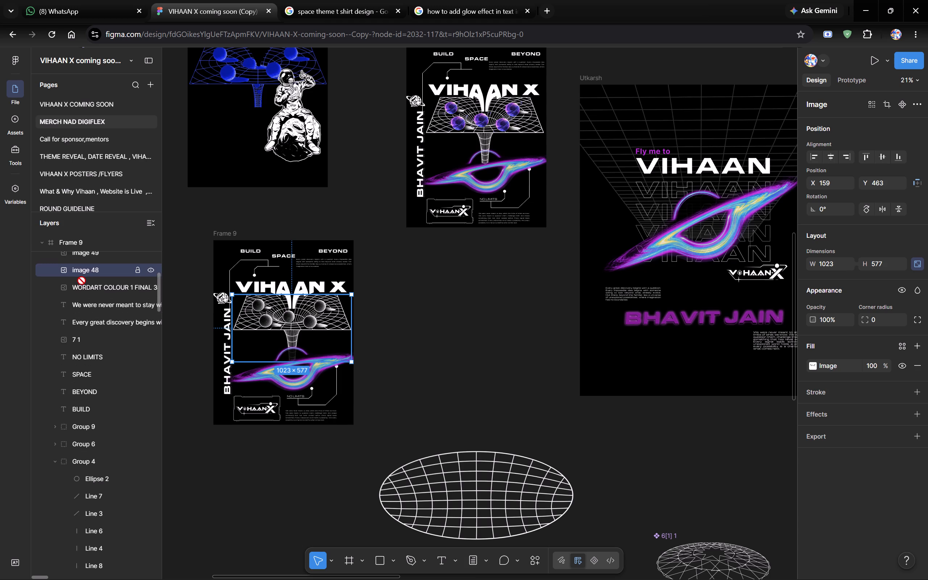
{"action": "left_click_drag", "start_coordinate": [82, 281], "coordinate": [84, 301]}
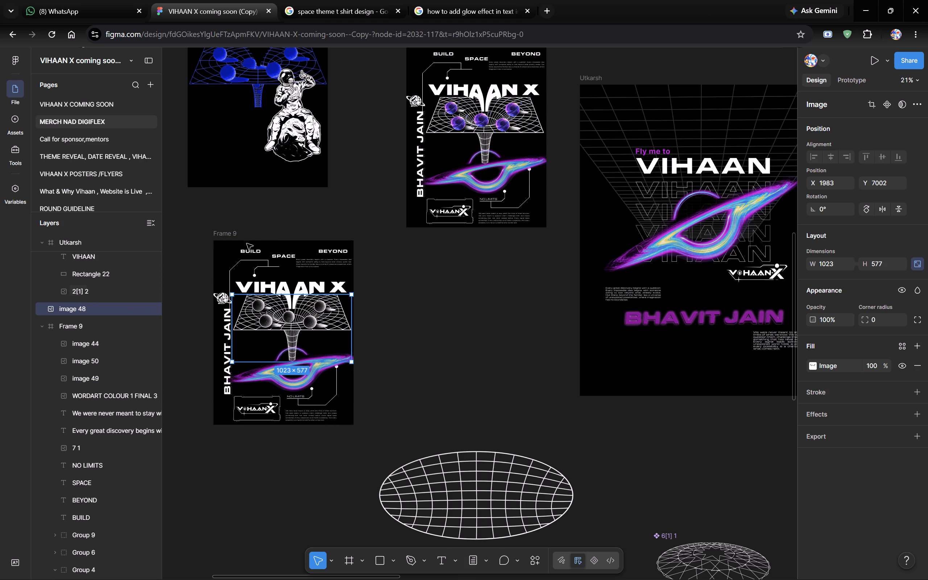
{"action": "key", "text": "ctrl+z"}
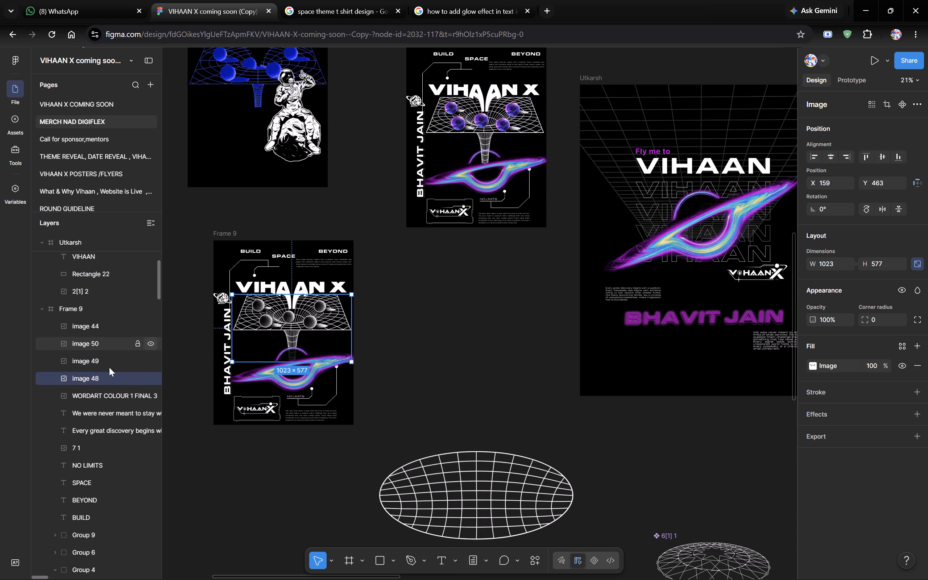
Move image 48 to the top of Frame 9's layer order, above image 44.
{"action": "left_click_drag", "start_coordinate": [96, 380], "coordinate": [100, 317]}
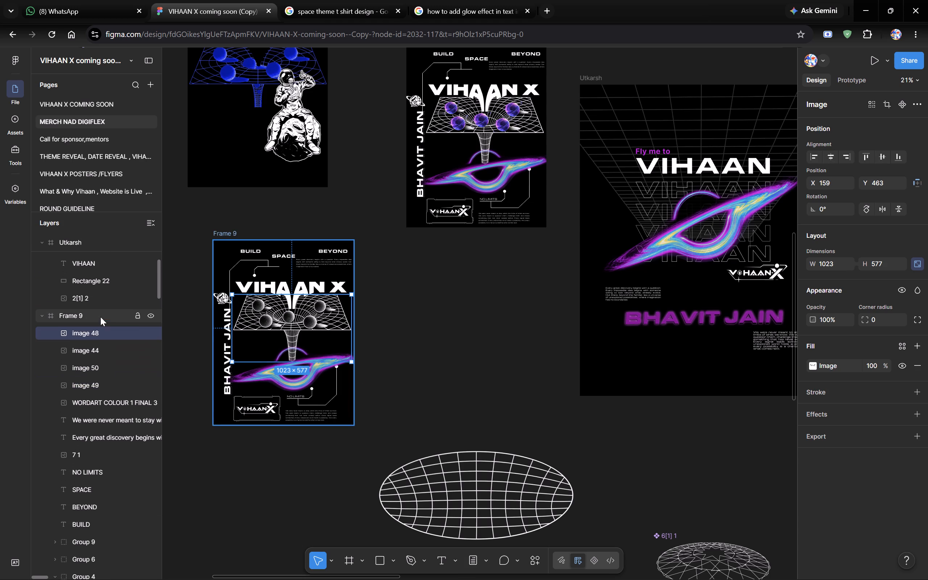
{"action": "left_click", "coordinate": [409, 357]}
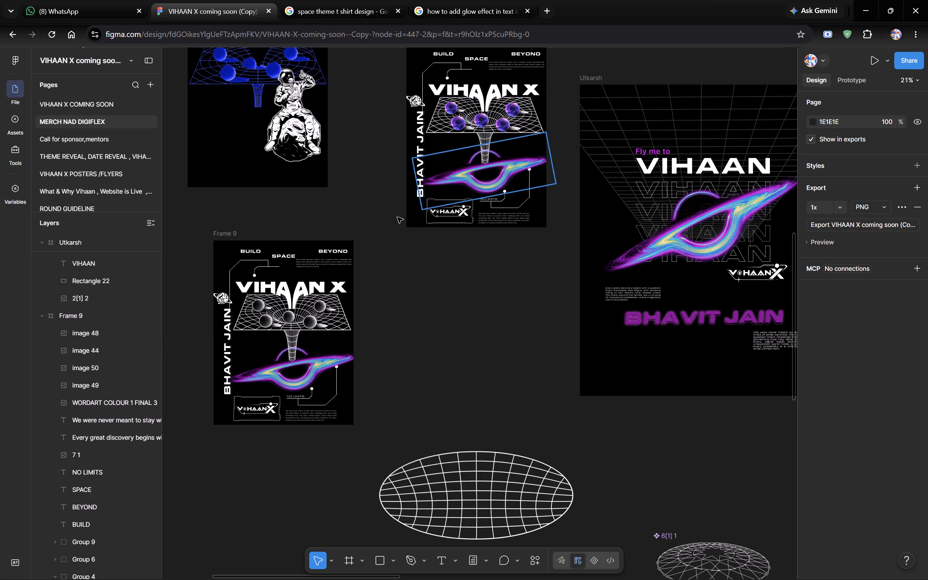
Move Frame 8 with its purple planets to the empty canvas area below and to the left of MERCH 5.
{"action": "left_click_drag", "start_coordinate": [419, 219], "coordinate": [413, 268]}
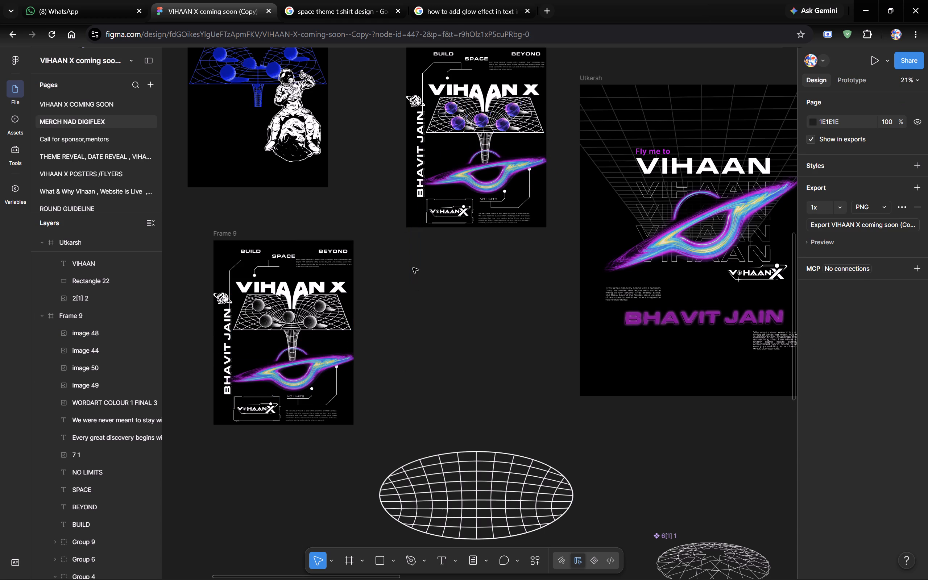
{"action": "left_click_drag", "start_coordinate": [423, 130], "coordinate": [294, 180]}
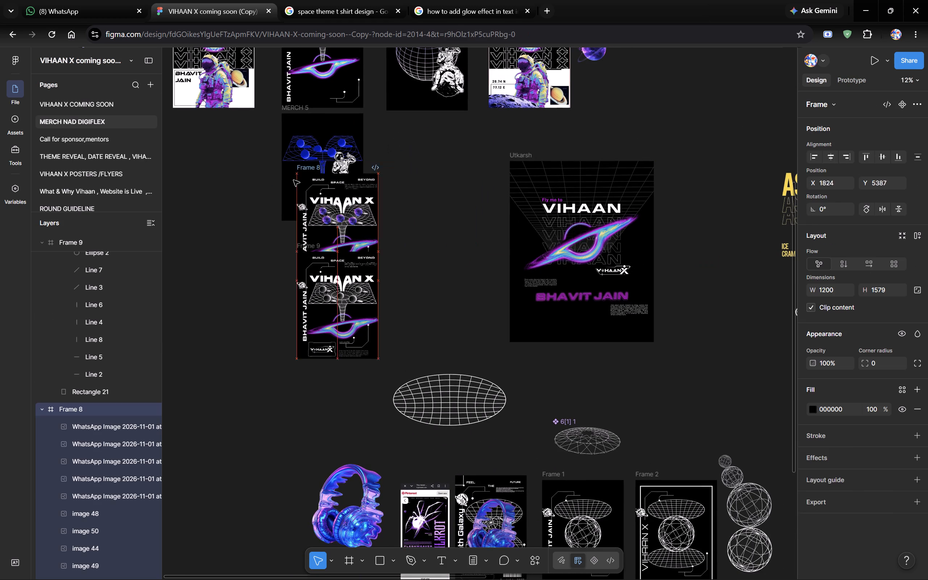
{"action": "left_click_drag", "start_coordinate": [294, 180], "coordinate": [233, 231]}
Move Frame 9 to the right of MERCH 5, at X 2958, Y 4785.
{"action": "left_click_drag", "start_coordinate": [315, 245], "coordinate": [393, 123]}
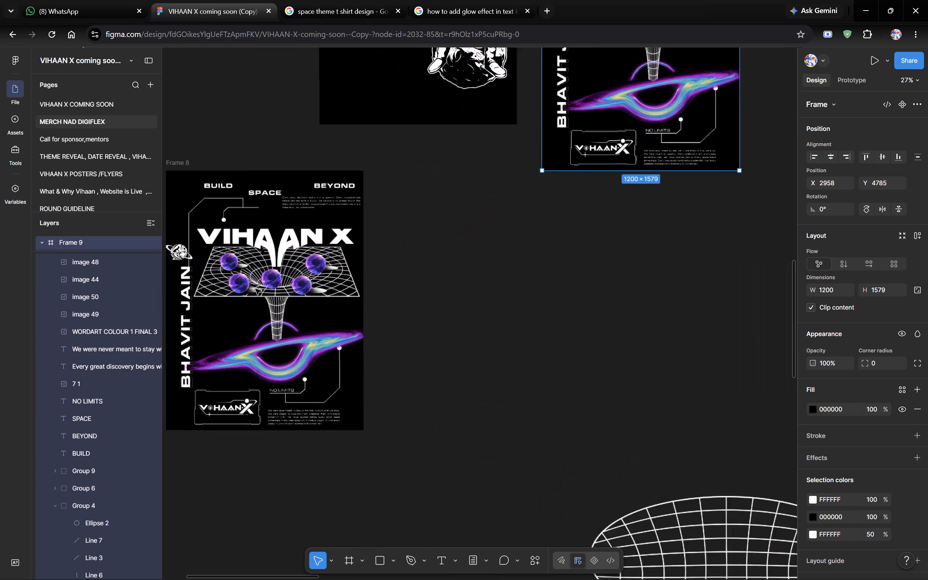
{"action": "scroll", "coordinate": [256, 289], "scroll_direction": "right", "scroll_amount": 1}
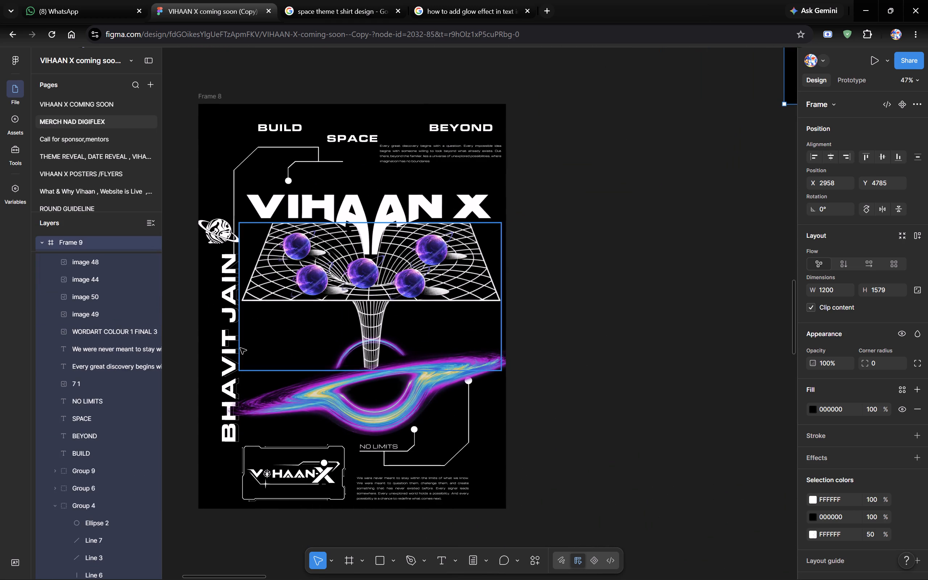
{"action": "left_click", "coordinate": [674, 221]}
Move Frame 8's grid funnel, image 48, down the layer order between image 49 and WORDART COLOUR 1 FINAL 3.
{"action": "left_click", "coordinate": [370, 329]}
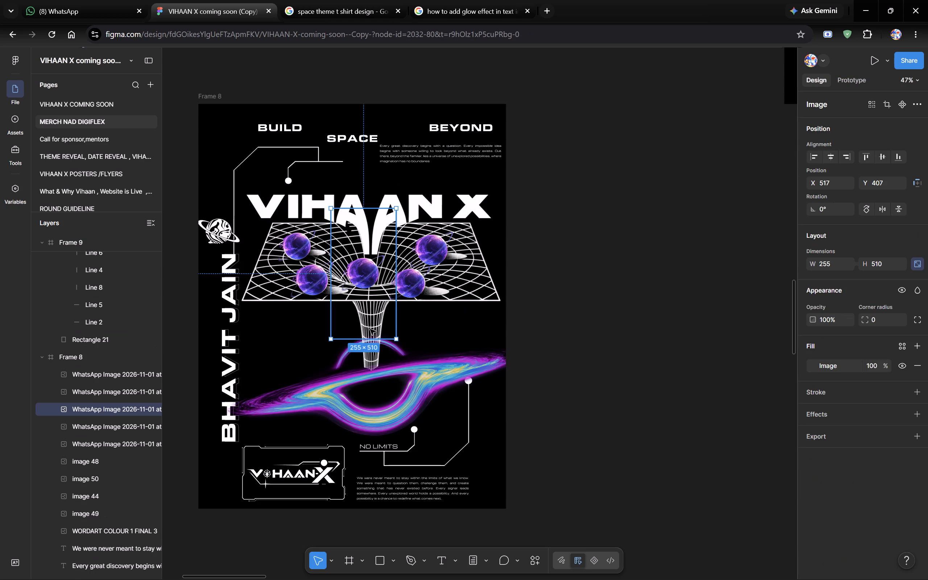
{"action": "left_click", "coordinate": [372, 360]}
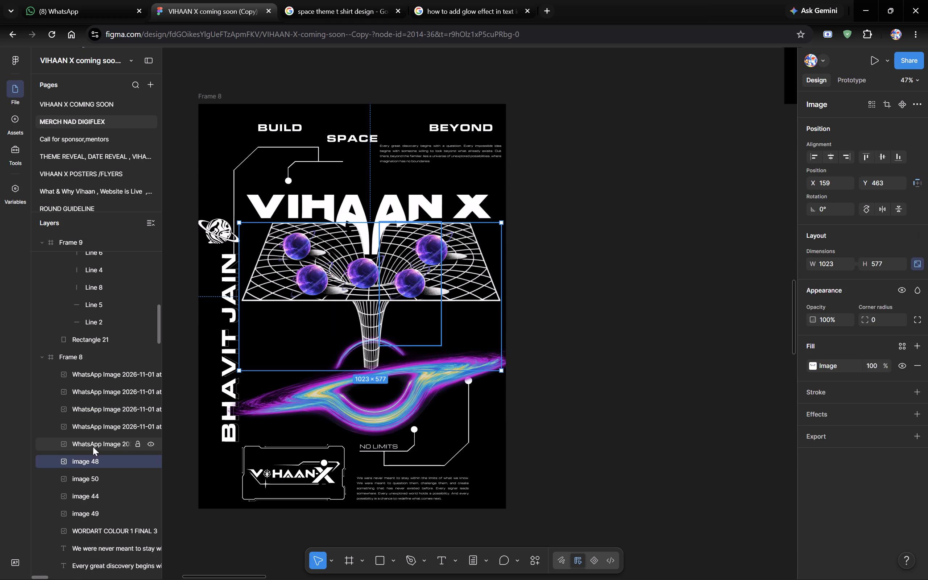
{"action": "left_click_drag", "start_coordinate": [95, 466], "coordinate": [101, 440]}
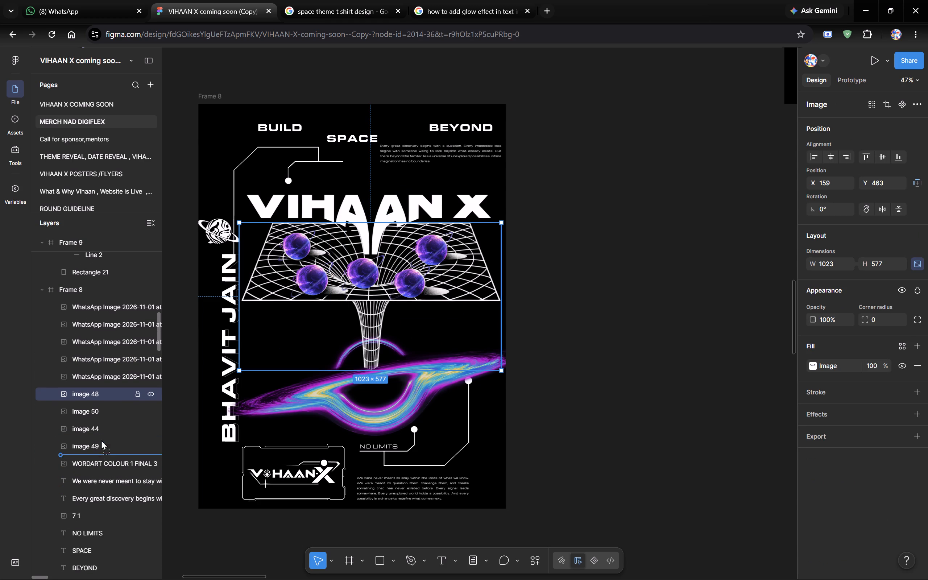
{"action": "left_click_drag", "start_coordinate": [101, 440], "coordinate": [96, 450]}
{"action": "left_click", "coordinate": [577, 302]}
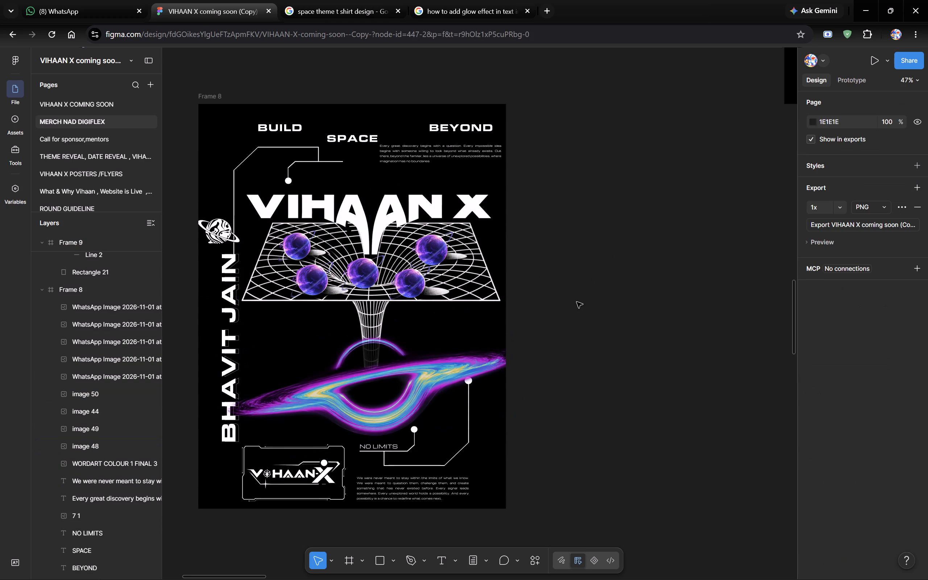
Move Frame 8's vertical name lettering, Group 9, from the poster's left edge to its centre over the black hole, at X 645, Y 667.
{"action": "scroll", "coordinate": [577, 302], "scroll_direction": "left", "scroll_amount": 2}
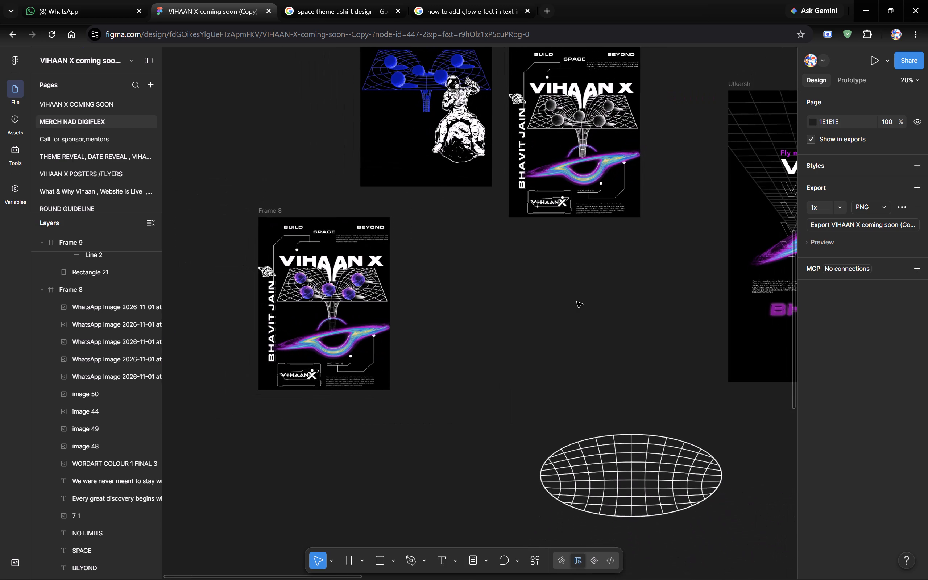
{"action": "scroll", "coordinate": [577, 302], "scroll_direction": "right", "scroll_amount": 1}
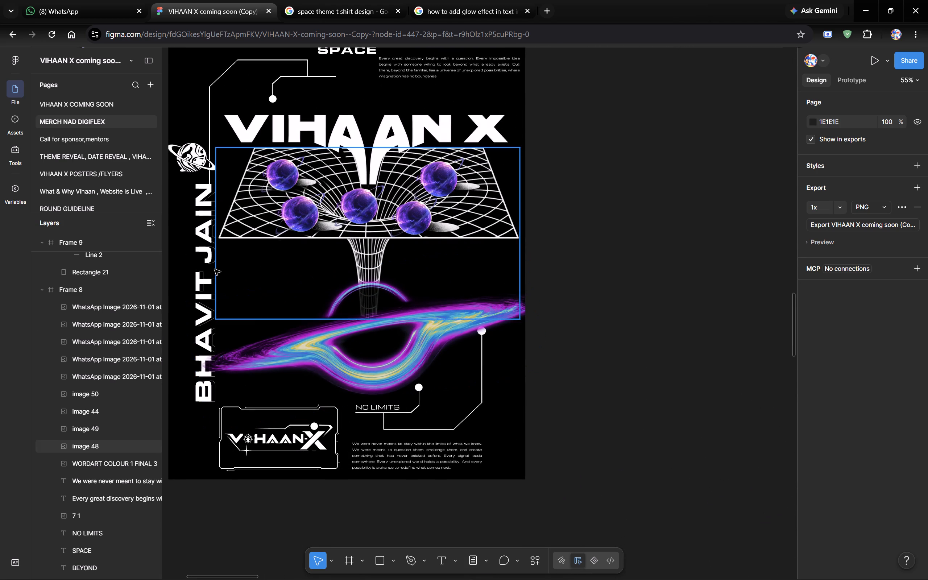
{"action": "left_click", "coordinate": [208, 269]}
{"action": "left_click_drag", "start_coordinate": [207, 284], "coordinate": [265, 332]}
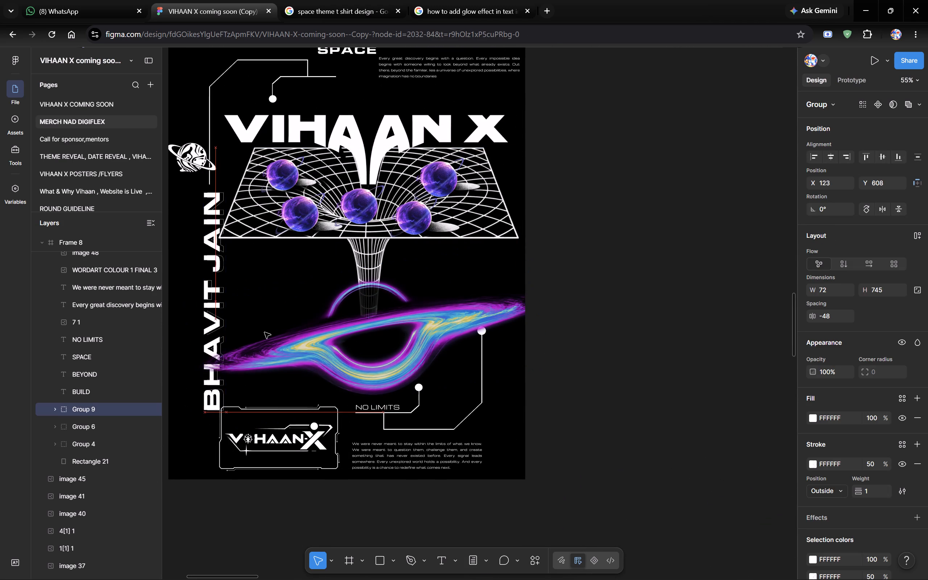
{"action": "left_click_drag", "start_coordinate": [265, 332], "coordinate": [370, 311]}
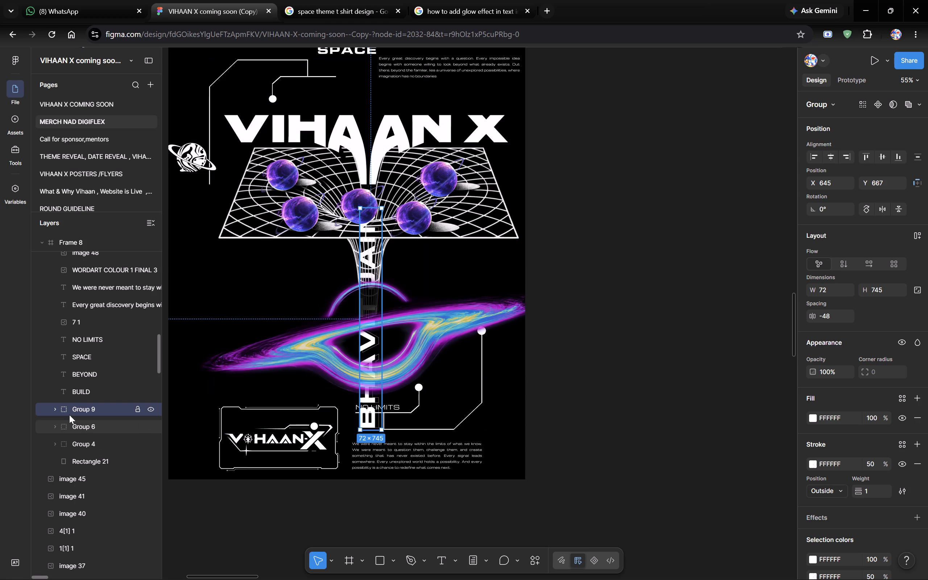
Move Group 9 to the top of Frame 8's layer order, above the planet images.
{"action": "left_click_drag", "start_coordinate": [88, 406], "coordinate": [87, 373]}
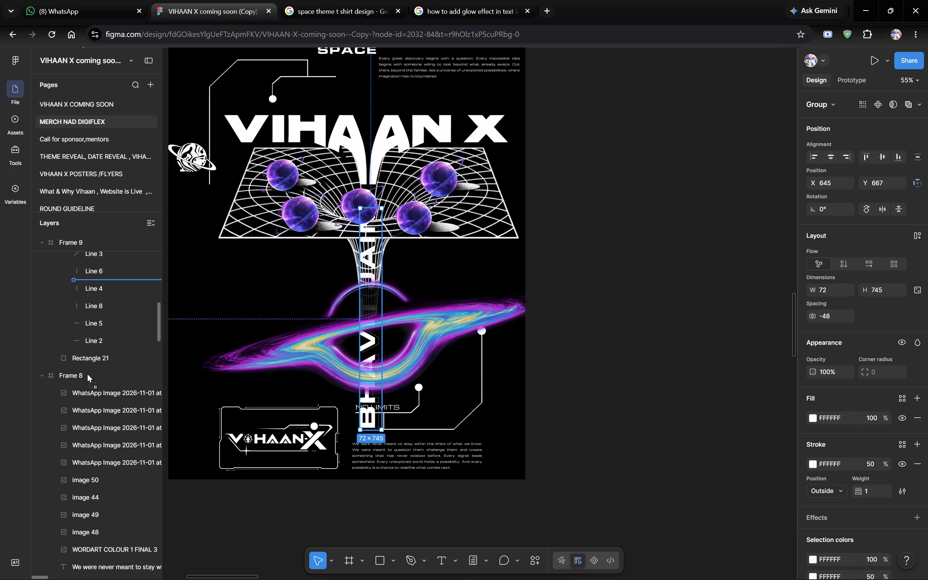
{"action": "left_click_drag", "start_coordinate": [87, 373], "coordinate": [90, 386]}
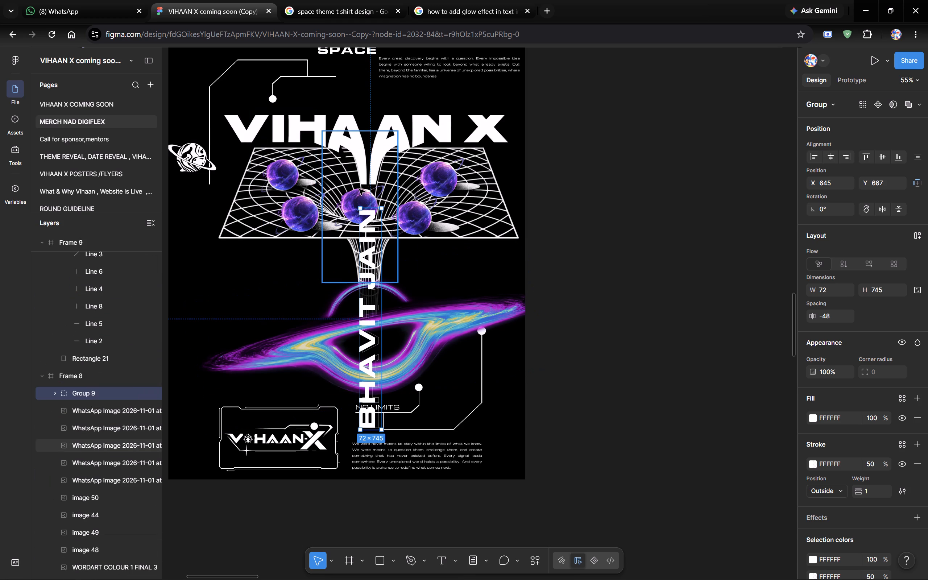
Rotate Group 9 to -81.58° and position it along the black hole's upper edge in Frame 8, at X 297, Y 917.
{"action": "left_click_drag", "start_coordinate": [355, 207], "coordinate": [521, 268]}
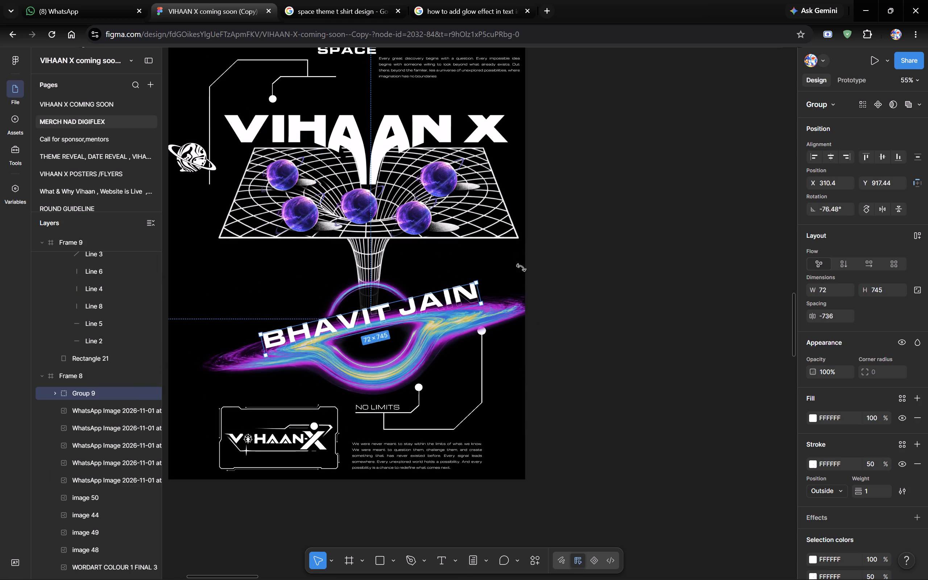
{"action": "left_click_drag", "start_coordinate": [521, 268], "coordinate": [521, 275]}
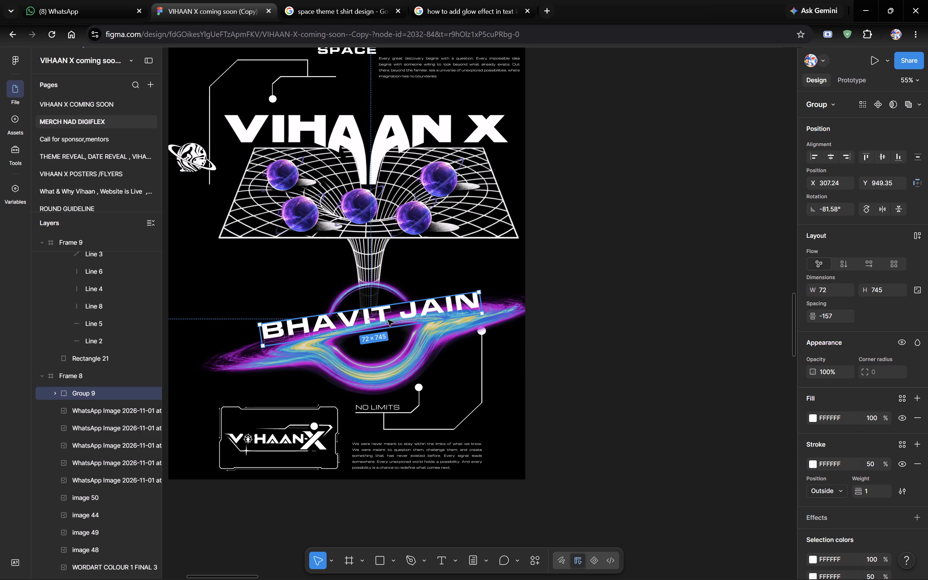
{"action": "left_click_drag", "start_coordinate": [381, 311], "coordinate": [380, 305]}
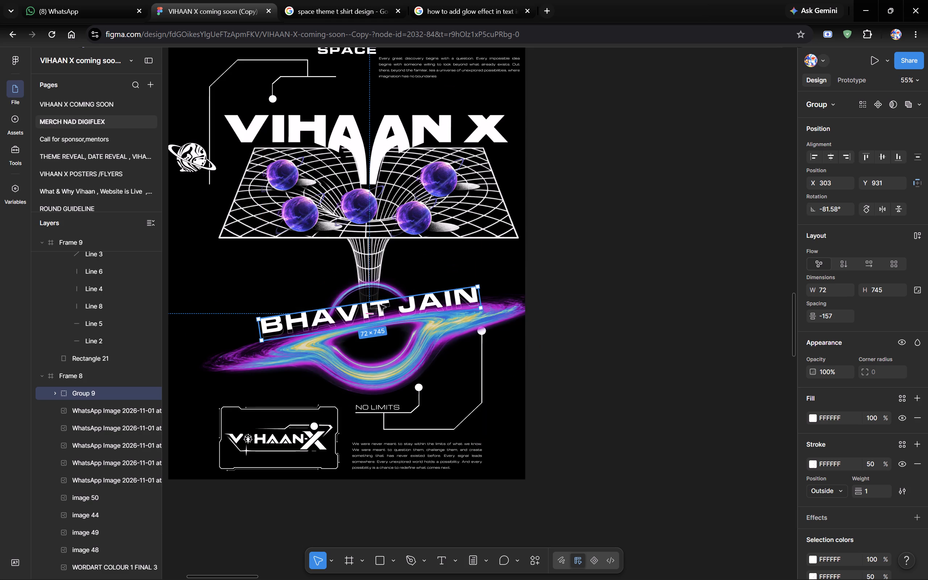
{"action": "left_click_drag", "start_coordinate": [368, 310], "coordinate": [364, 308]}
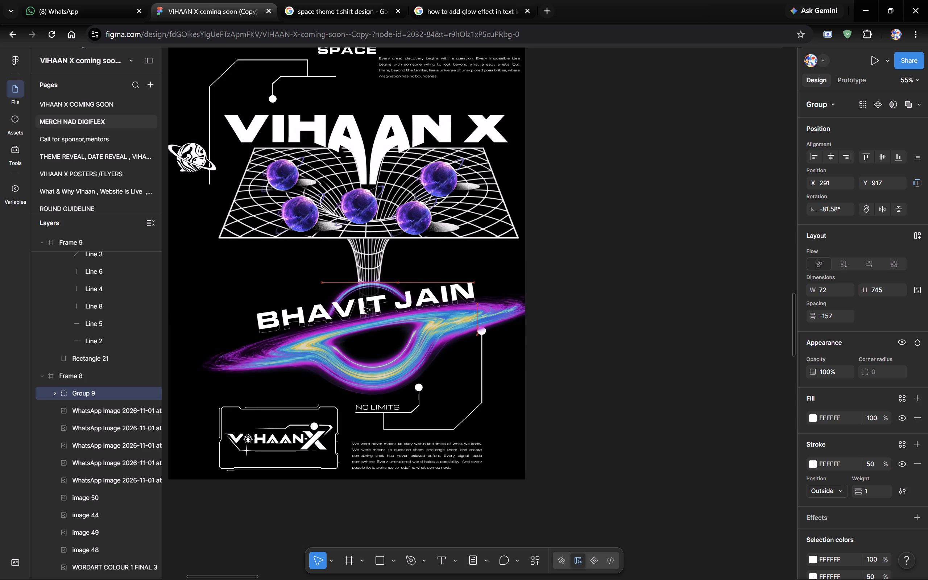
{"action": "left_click_drag", "start_coordinate": [364, 308], "coordinate": [368, 307]}
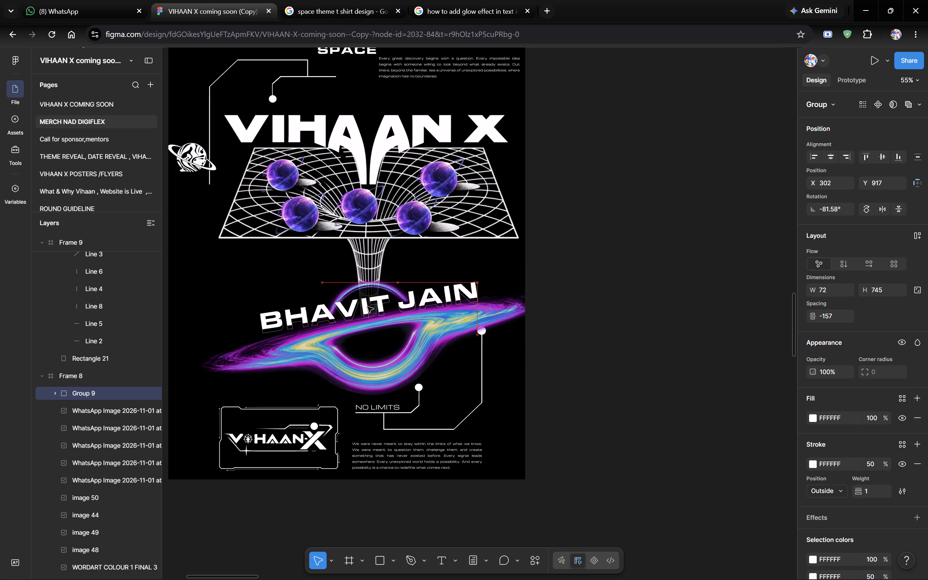
{"action": "left_click_drag", "start_coordinate": [368, 307], "coordinate": [366, 307]}
{"action": "left_click", "coordinate": [562, 293]}
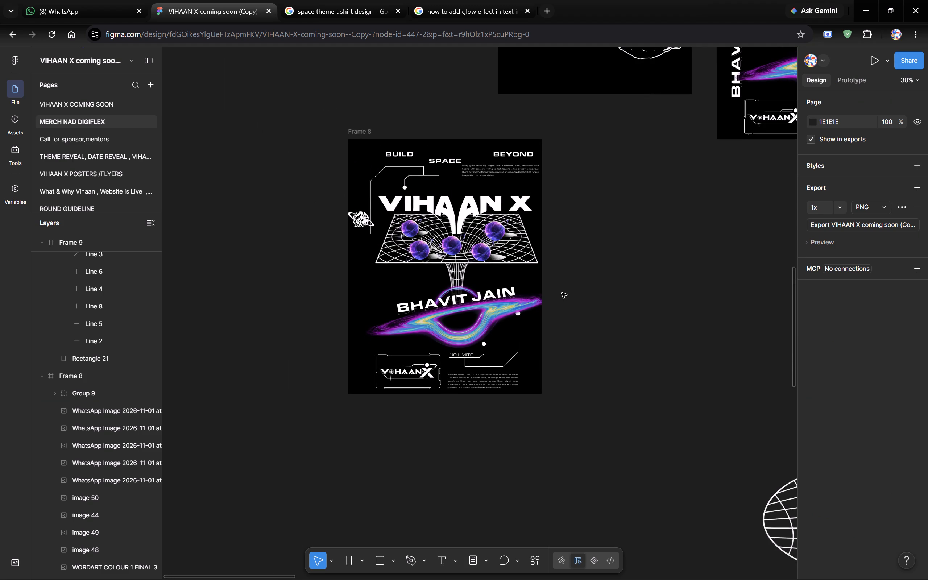
Fine-tune the rotation of Frame 8's name lettering, Group 9, to -80.24° to follow the black hole's tilt.
{"action": "left_click", "coordinate": [477, 300]}
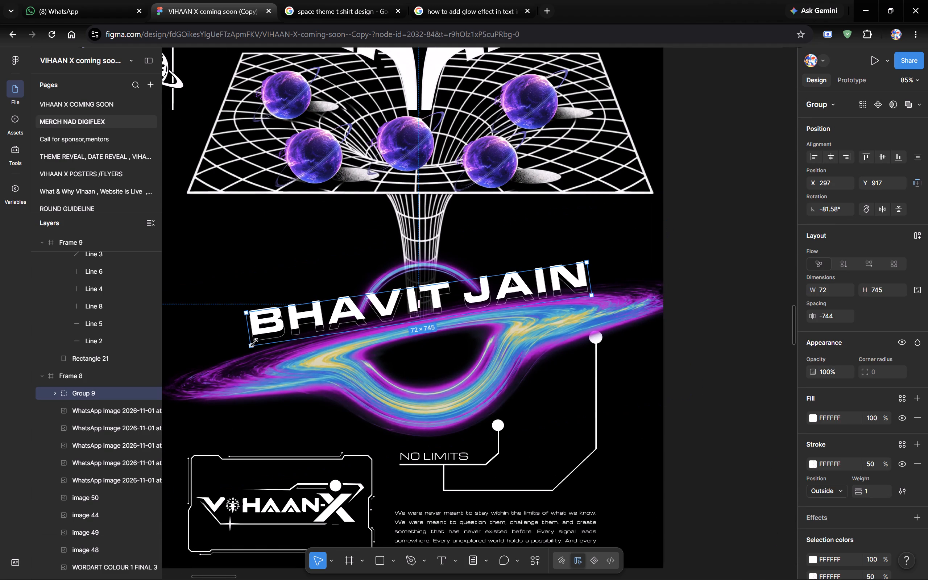
{"action": "left_click", "coordinate": [258, 330]}
{"action": "left_click_drag", "start_coordinate": [249, 351], "coordinate": [256, 353]}
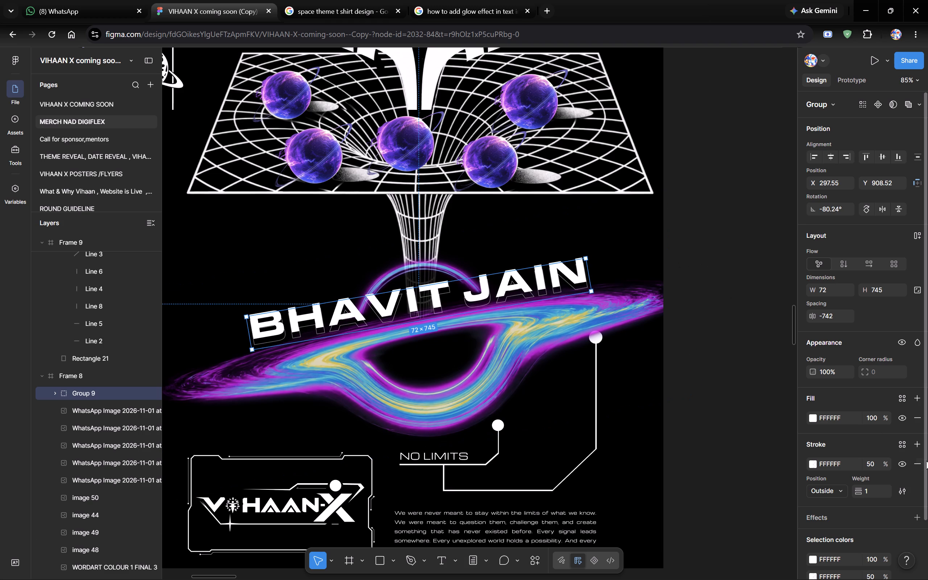
Examine Frame 8's new name placement, the Utkarsh frame's composition and the surrounding graphic assets on the canvas.
{"action": "scroll", "coordinate": [887, 545], "scroll_direction": "down", "scroll_amount": 1}
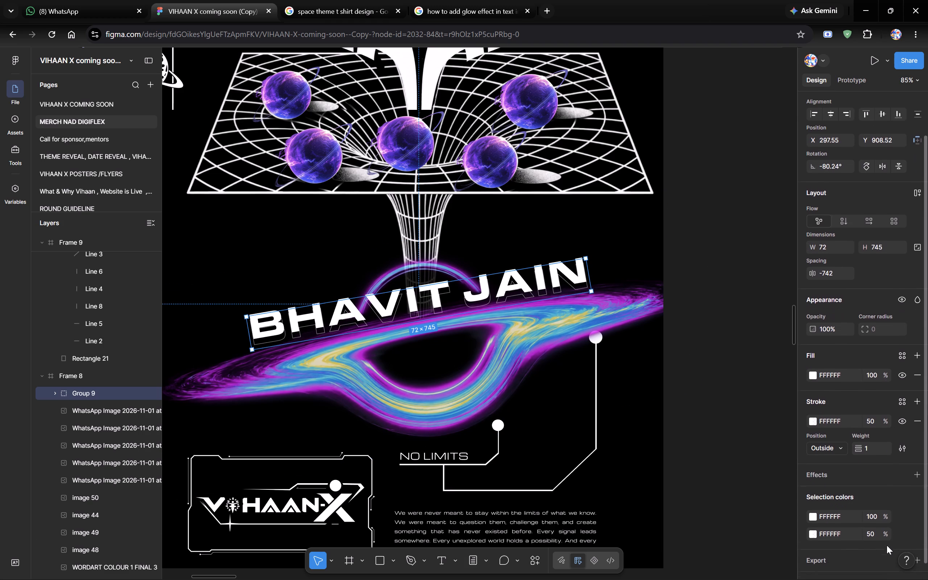
{"action": "scroll", "coordinate": [887, 545], "scroll_direction": "down", "scroll_amount": 1}
{"action": "scroll", "coordinate": [758, 485], "scroll_direction": "left", "scroll_amount": 1}
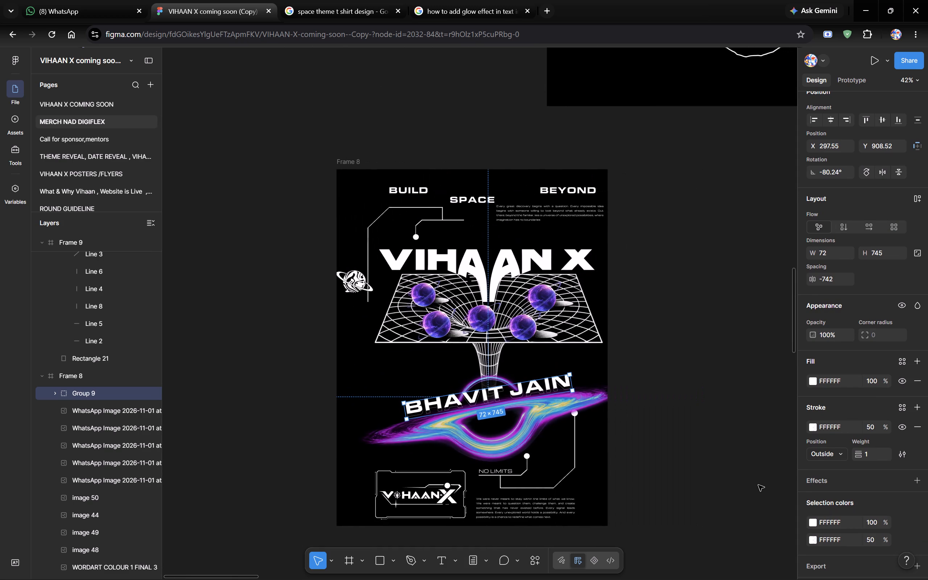
{"action": "scroll", "coordinate": [758, 485], "scroll_direction": "left", "scroll_amount": 1}
{"action": "left_click", "coordinate": [758, 485]}
{"action": "scroll", "coordinate": [758, 485], "scroll_direction": "left", "scroll_amount": 1}
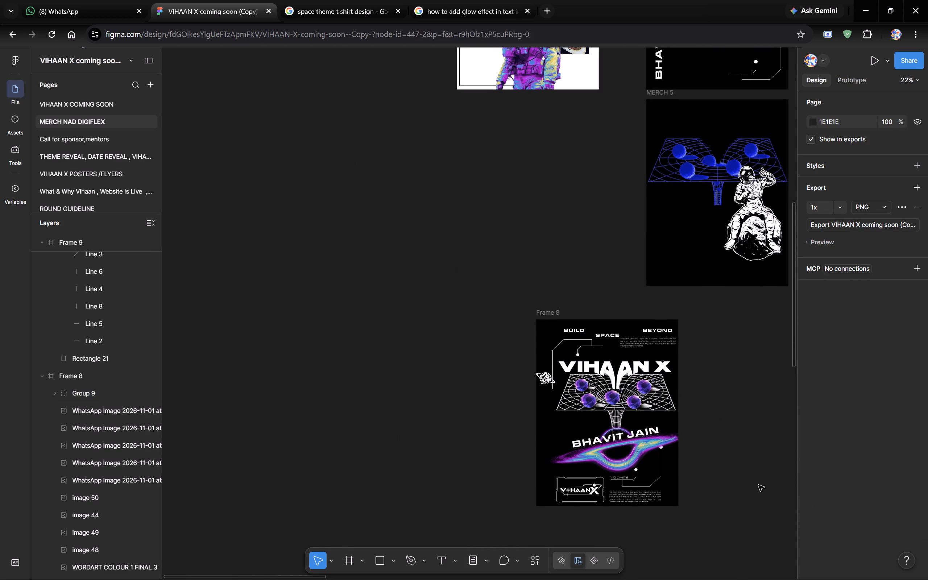
{"action": "scroll", "coordinate": [758, 485], "scroll_direction": "left", "scroll_amount": 5}
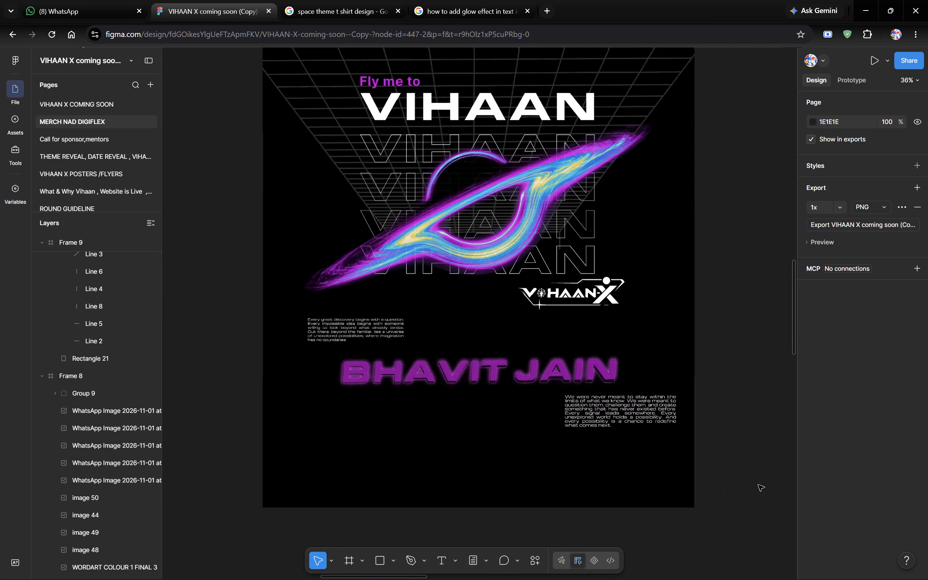
{"action": "scroll", "coordinate": [758, 485], "scroll_direction": "up", "scroll_amount": 2}
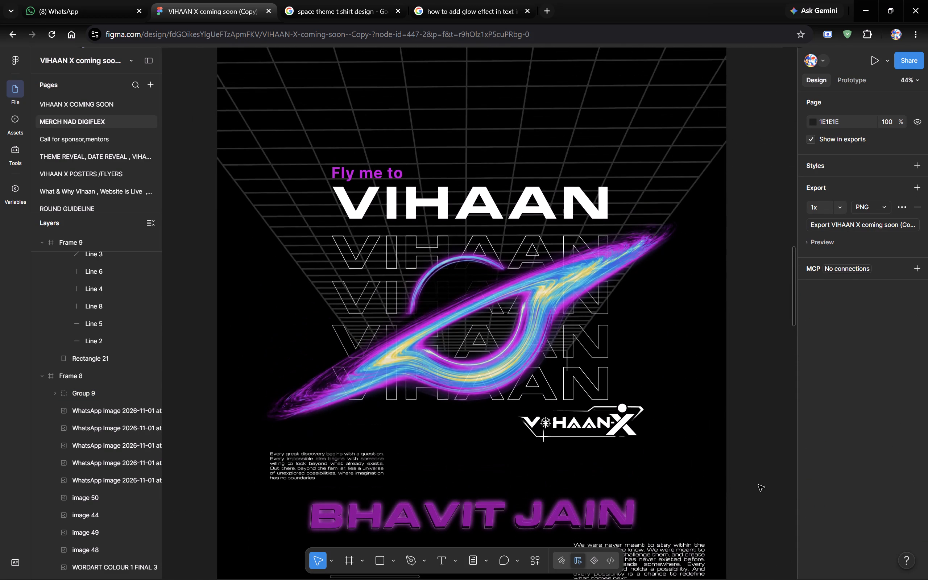
{"action": "scroll", "coordinate": [758, 485], "scroll_direction": "left", "scroll_amount": 1}
{"action": "scroll", "coordinate": [758, 485], "scroll_direction": "down", "scroll_amount": 2}
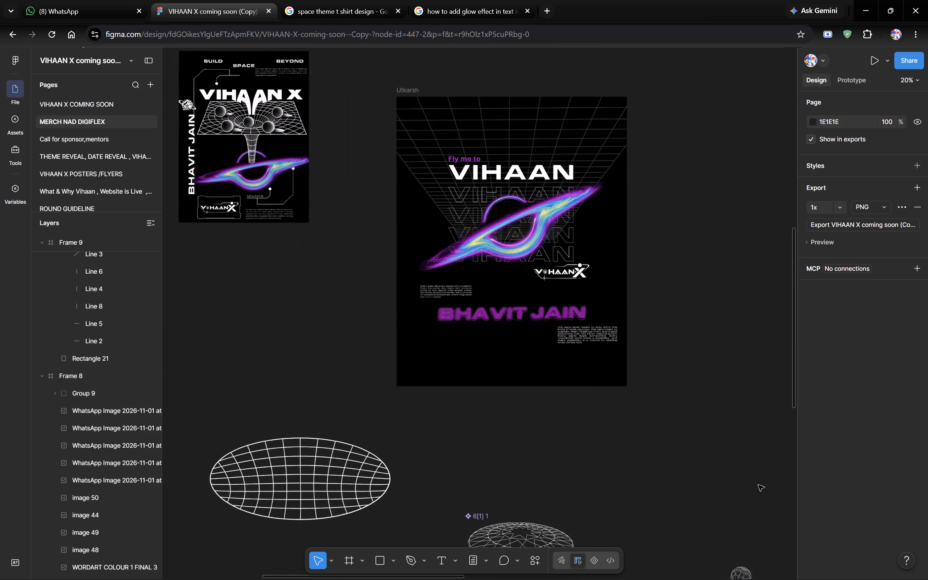
{"action": "scroll", "coordinate": [758, 485], "scroll_direction": "down", "scroll_amount": 3}
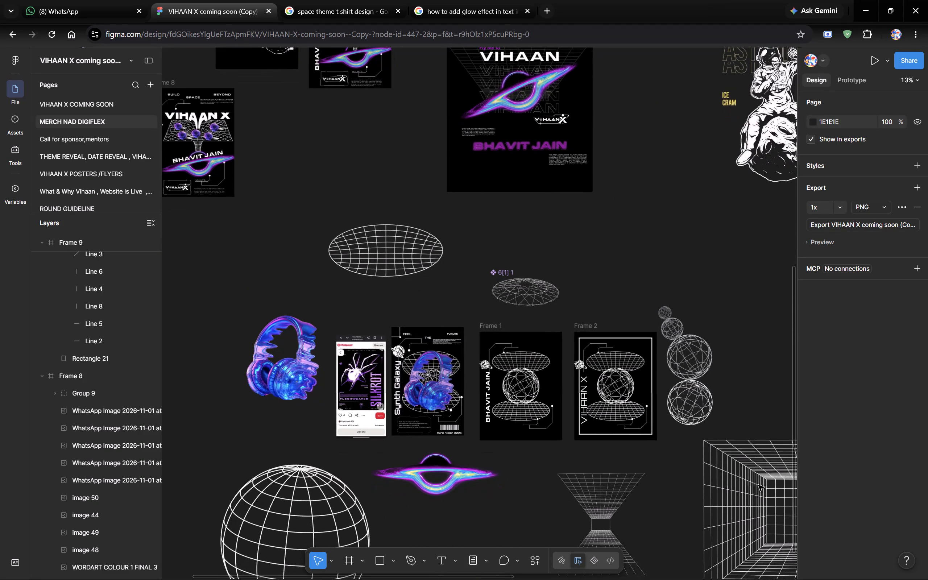
{"action": "scroll", "coordinate": [758, 485], "scroll_direction": "down", "scroll_amount": 1}
{"action": "scroll", "coordinate": [758, 485], "scroll_direction": "up", "scroll_amount": 4}
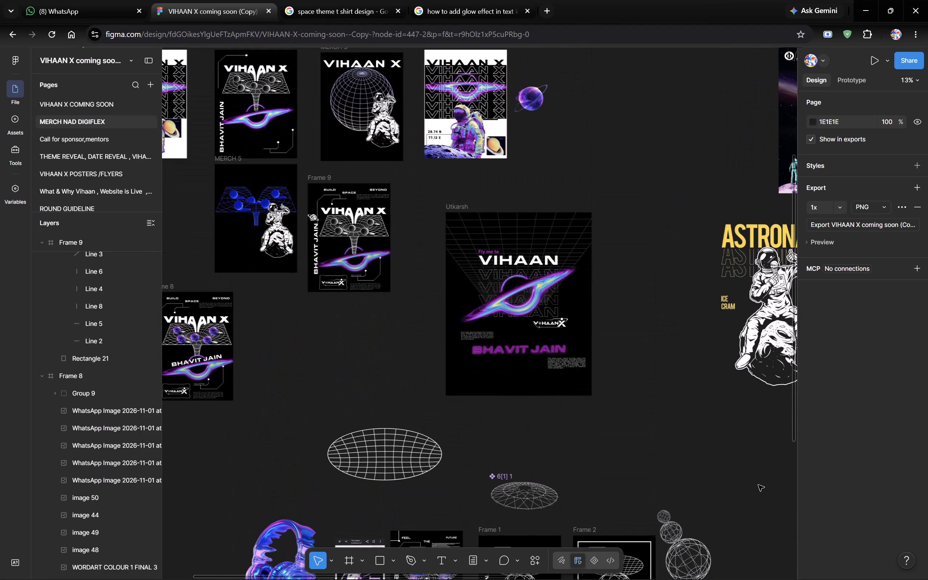
{"action": "scroll", "coordinate": [758, 485], "scroll_direction": "right", "scroll_amount": 2}
{"action": "scroll", "coordinate": [758, 485], "scroll_direction": "up", "scroll_amount": 1}
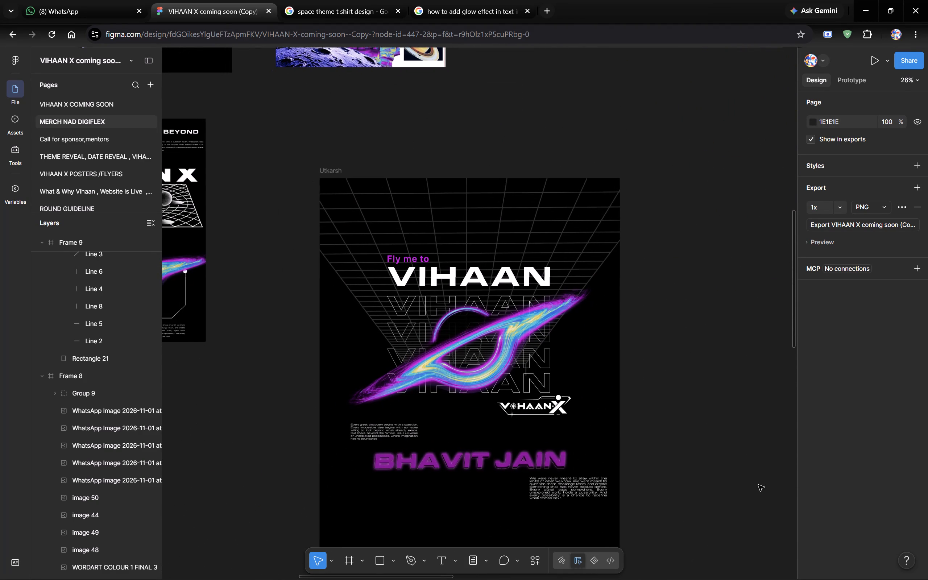
{"action": "scroll", "coordinate": [758, 485], "scroll_direction": "up", "scroll_amount": 1}
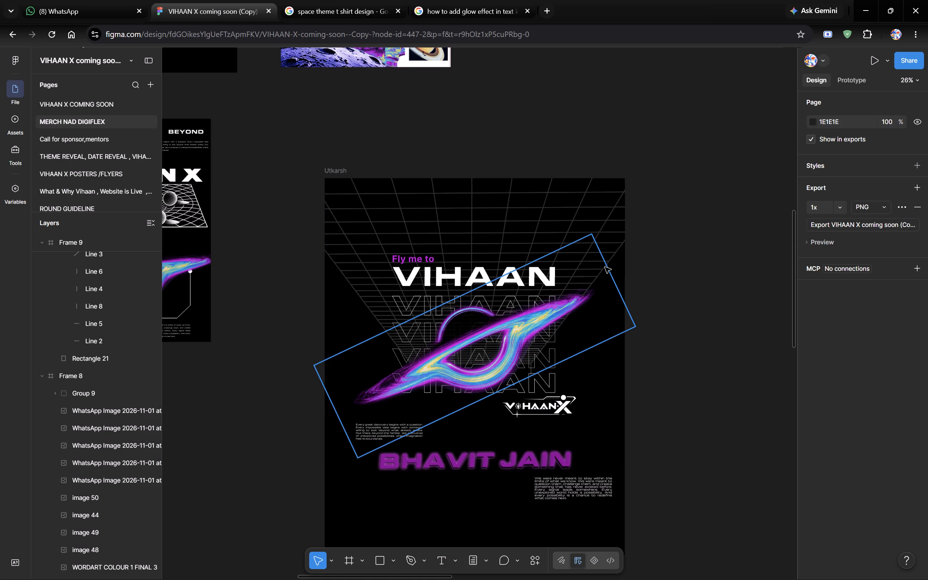
{"action": "scroll", "coordinate": [605, 267], "scroll_direction": "down", "scroll_amount": 5}
{"action": "scroll", "coordinate": [605, 267], "scroll_direction": "right", "scroll_amount": 1}
{"action": "scroll", "coordinate": [605, 267], "scroll_direction": "up", "scroll_amount": 4}
{"action": "scroll", "coordinate": [605, 267], "scroll_direction": "right", "scroll_amount": 1}
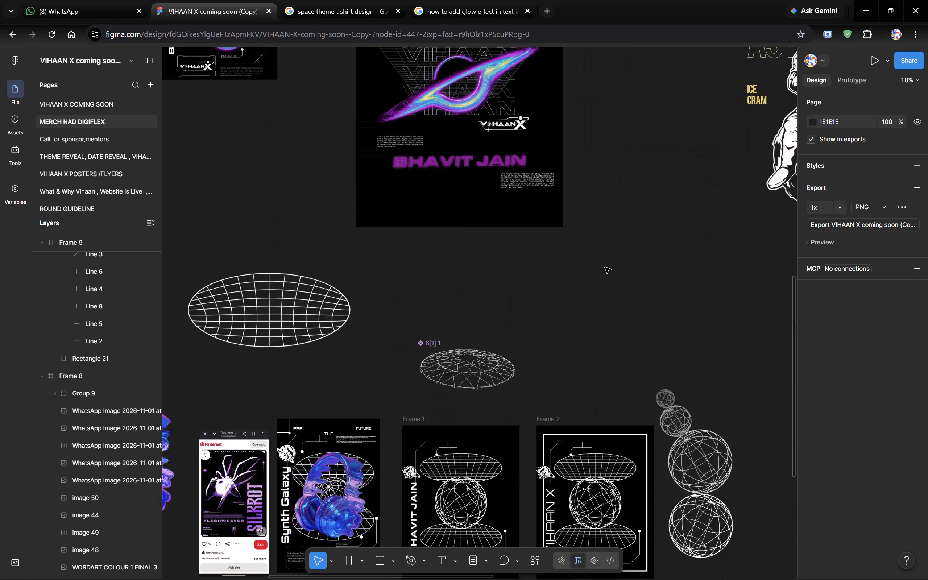
{"action": "scroll", "coordinate": [605, 267], "scroll_direction": "right", "scroll_amount": 1}
{"action": "scroll", "coordinate": [605, 267], "scroll_direction": "up", "scroll_amount": 4}
{"action": "scroll", "coordinate": [605, 267], "scroll_direction": "down", "scroll_amount": 1}
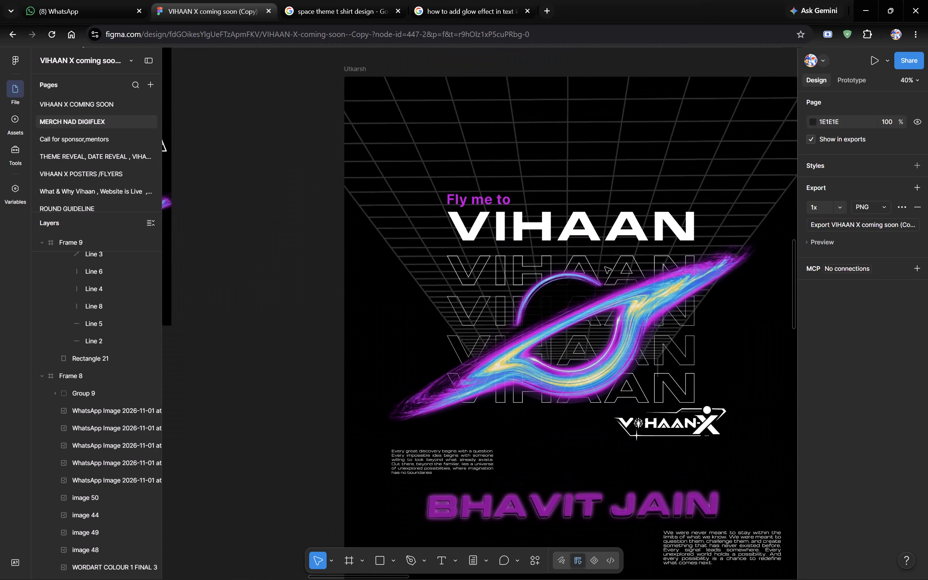
{"action": "scroll", "coordinate": [605, 267], "scroll_direction": "down", "scroll_amount": 1}
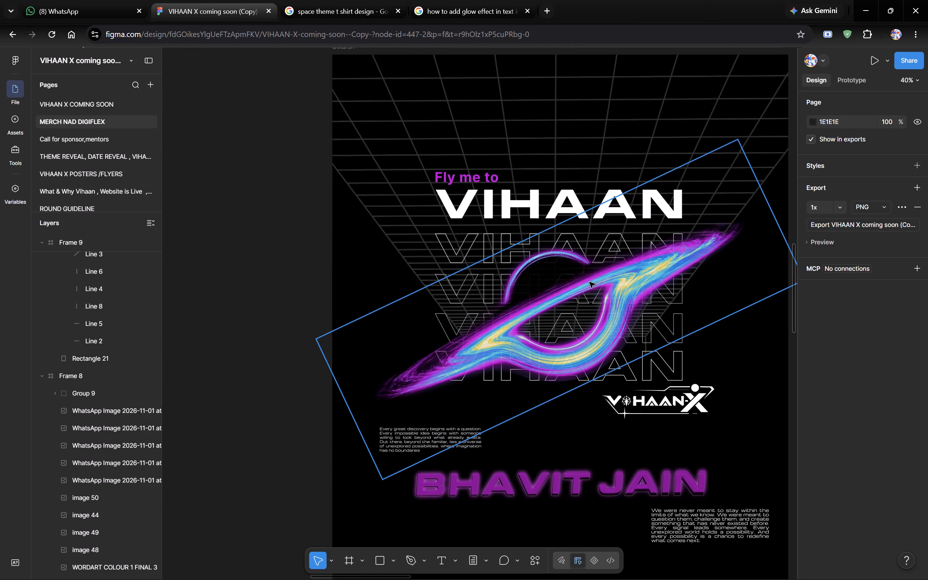
{"action": "left_click", "coordinate": [296, 293]}
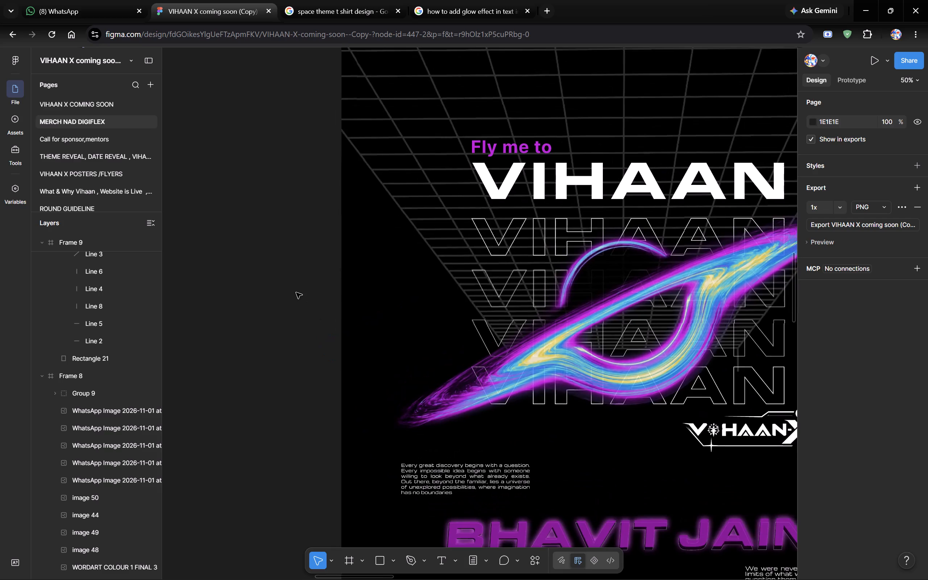
Copy the tilted astronaut with the colour burst, image 21, from the FINAL FINAL banner and paste it into the Utkarsh frame.
{"action": "scroll", "coordinate": [296, 293], "scroll_direction": "left", "scroll_amount": 2}
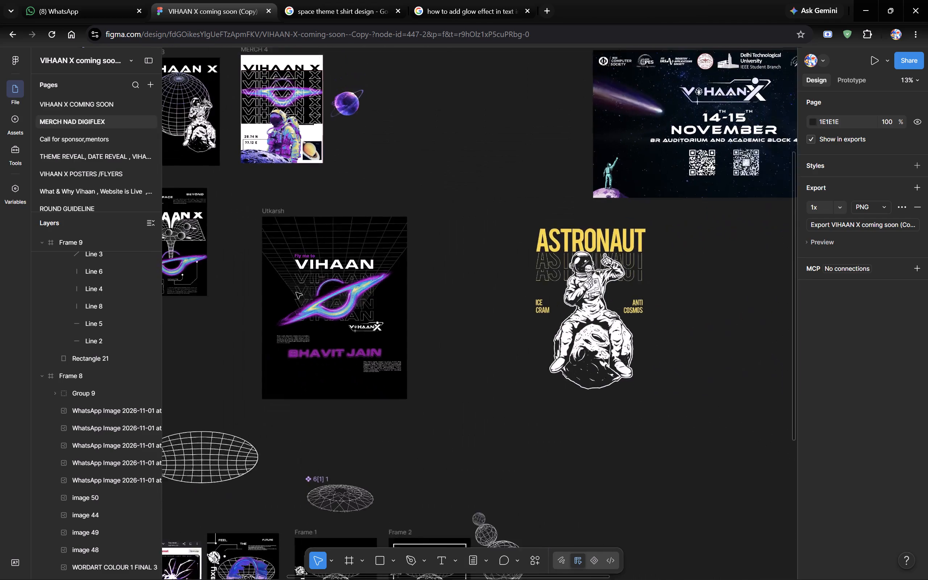
{"action": "scroll", "coordinate": [296, 293], "scroll_direction": "right", "scroll_amount": 4}
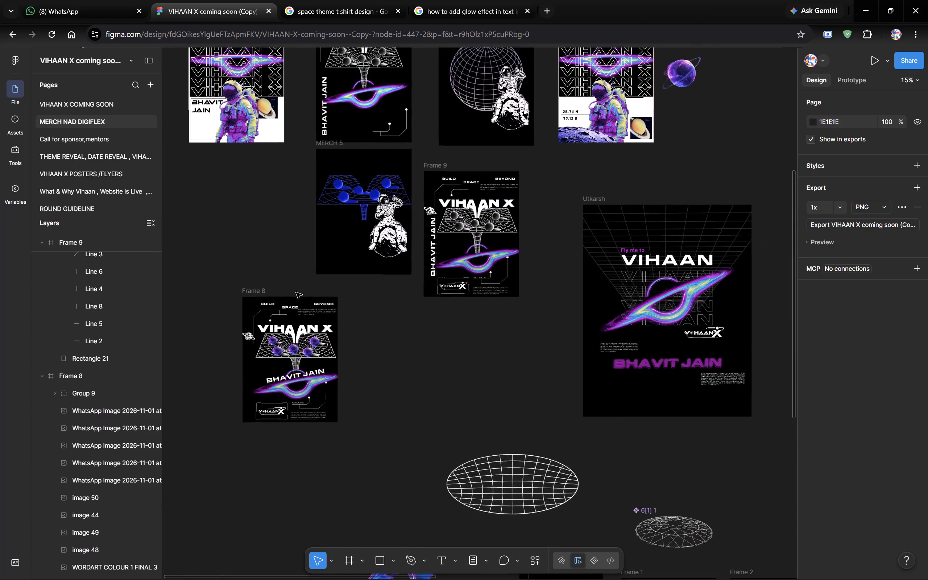
{"action": "scroll", "coordinate": [296, 293], "scroll_direction": "up", "scroll_amount": 3}
{"action": "scroll", "coordinate": [296, 293], "scroll_direction": "left", "scroll_amount": 1}
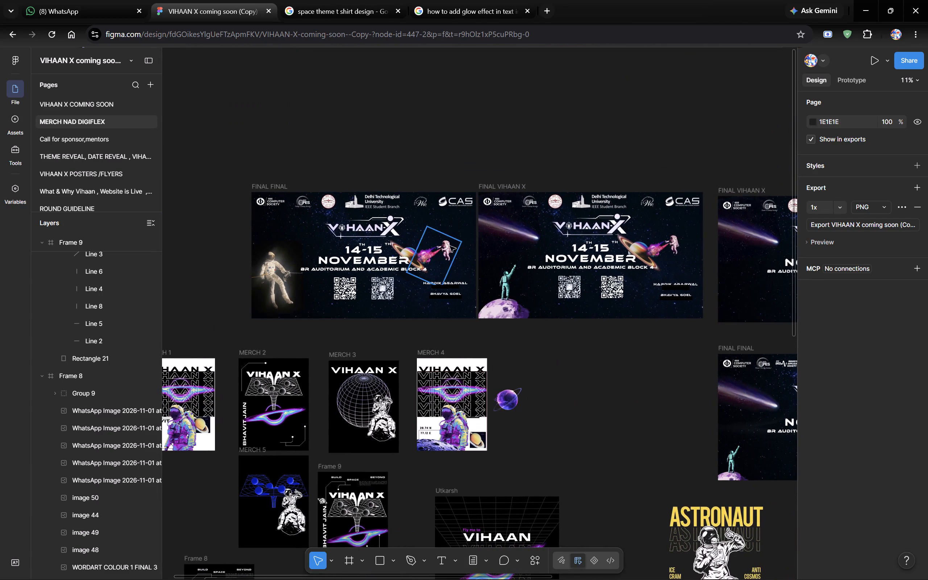
{"action": "left_click", "coordinate": [450, 246]}
{"action": "key", "text": "ctrl+c"}
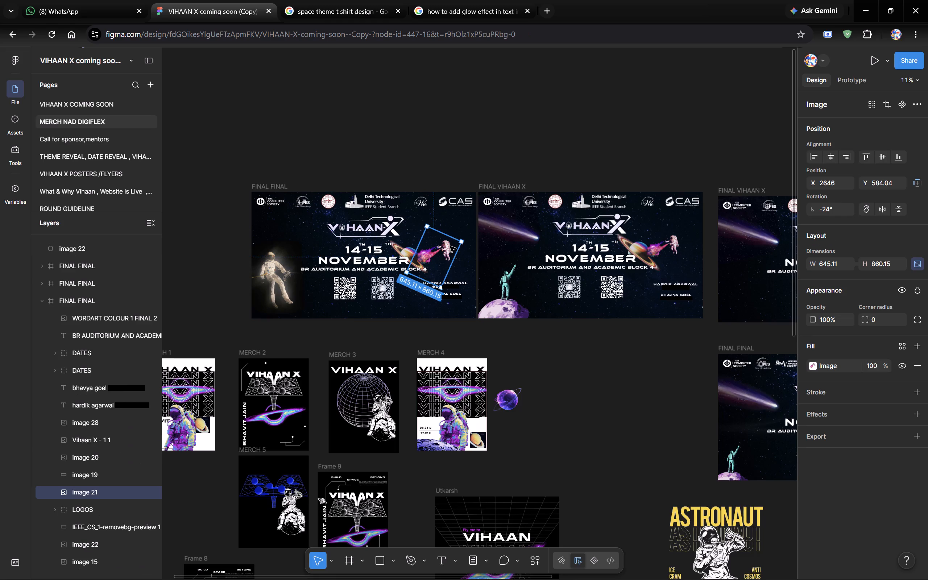
{"action": "scroll", "coordinate": [450, 246], "scroll_direction": "down", "scroll_amount": 4}
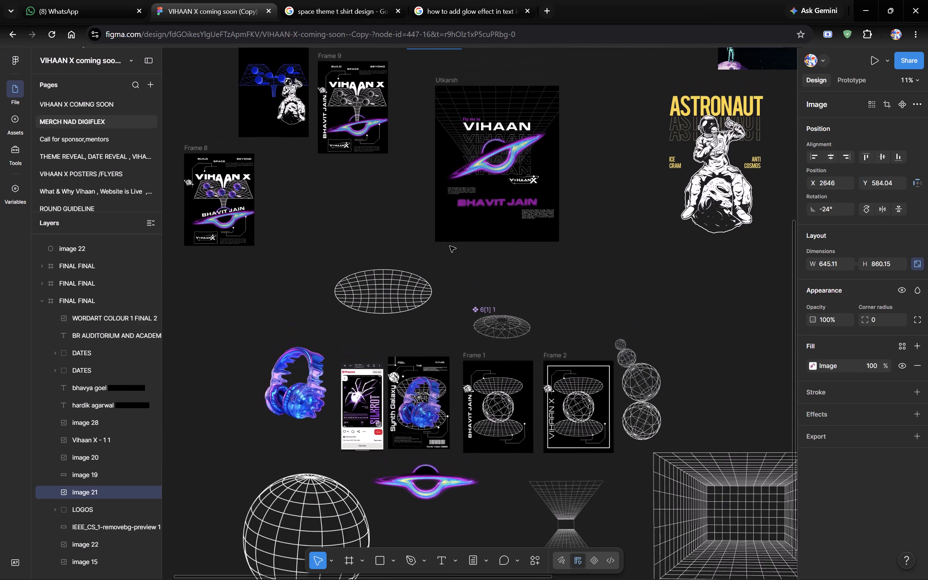
{"action": "scroll", "coordinate": [450, 246], "scroll_direction": "up", "scroll_amount": 1}
{"action": "left_click", "coordinate": [472, 239]}
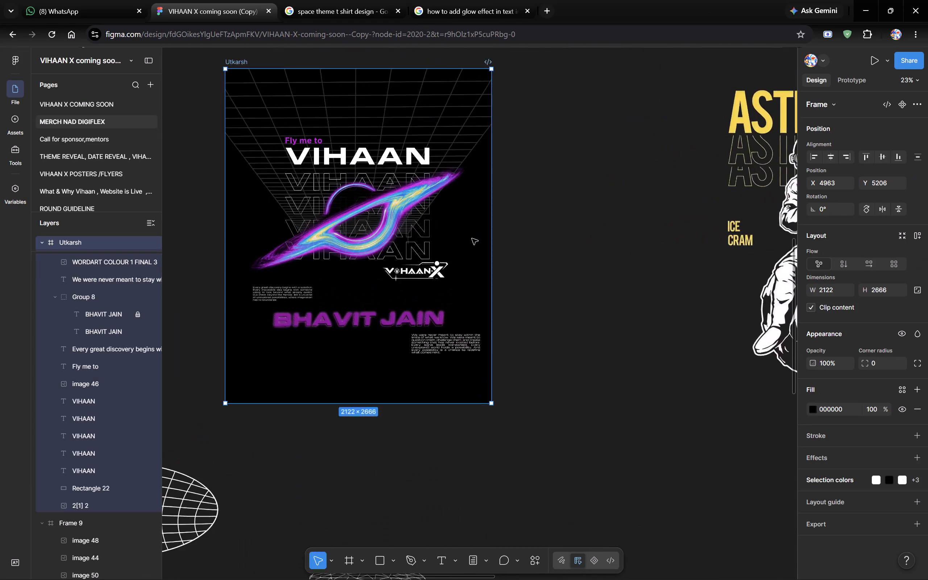
{"action": "key", "text": "ctrl+v"}
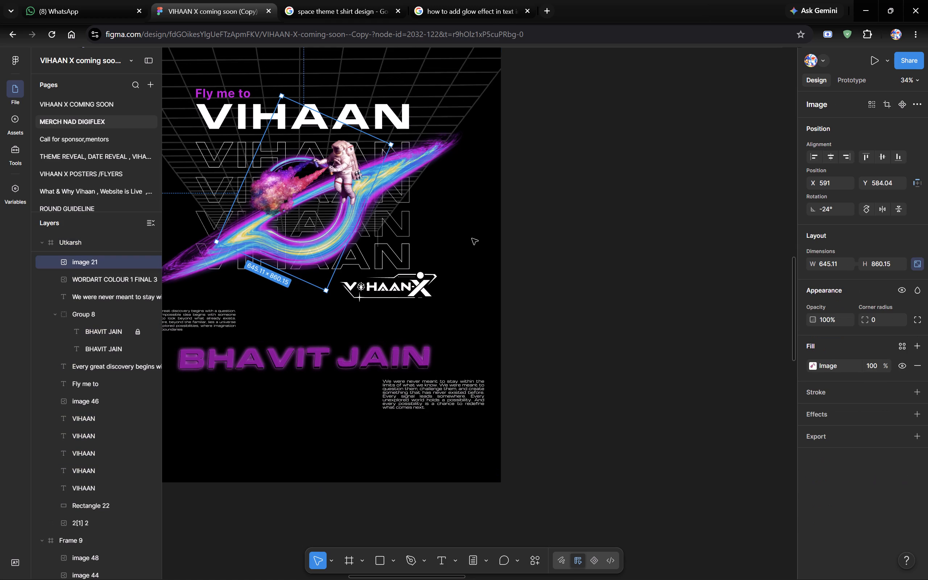
Rotate the pasted astronaut image to 1.67° and place it beside the VIHAAN X logo in the Utkarsh frame, at X 1496, Y 1080.
{"action": "left_click_drag", "start_coordinate": [341, 161], "coordinate": [393, 220]}
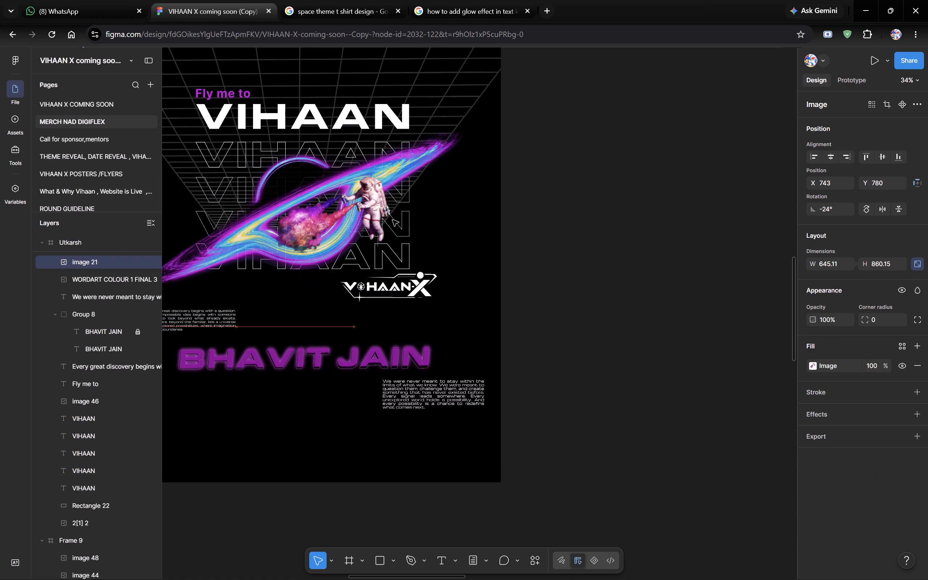
{"action": "left_click_drag", "start_coordinate": [393, 220], "coordinate": [485, 247]}
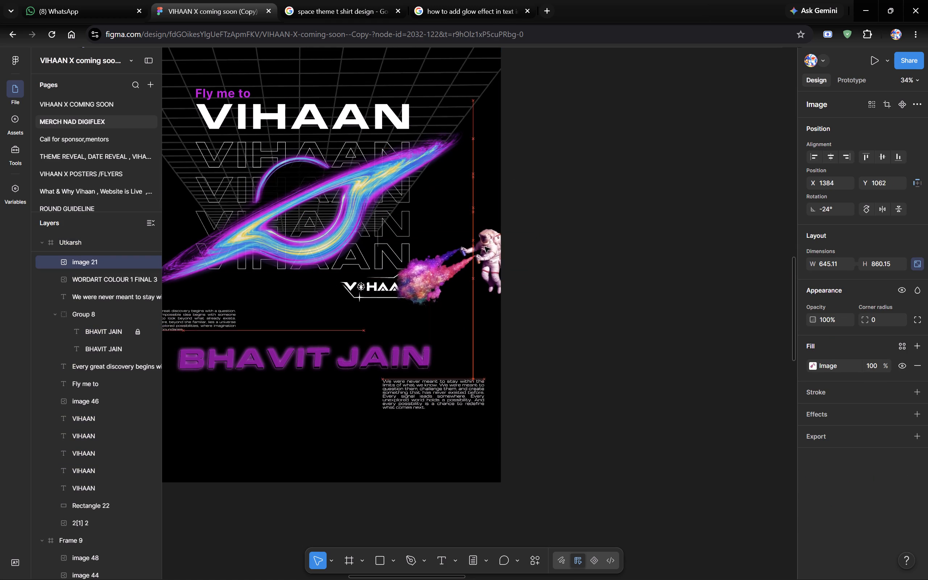
{"action": "left_click_drag", "start_coordinate": [485, 247], "coordinate": [483, 254]}
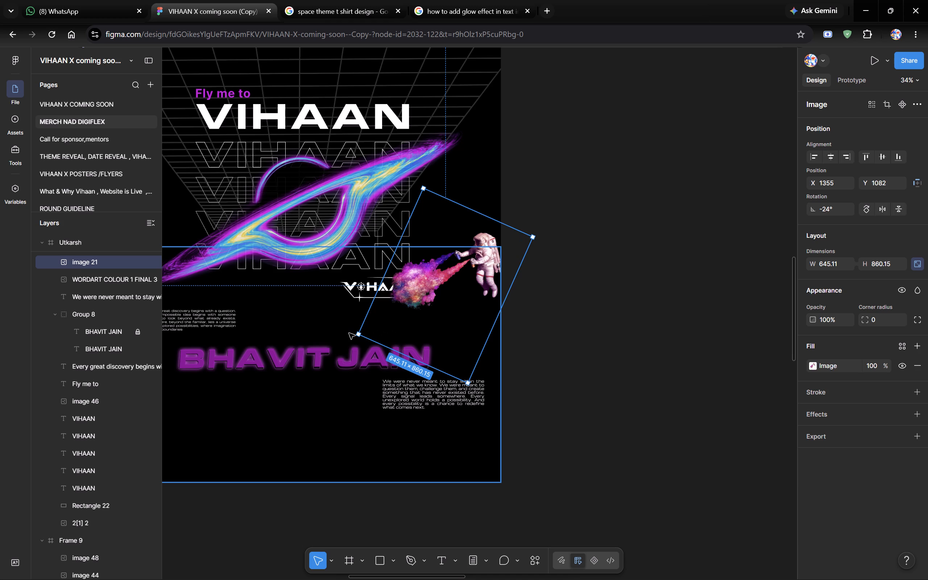
{"action": "left_click_drag", "start_coordinate": [355, 338], "coordinate": [381, 355]}
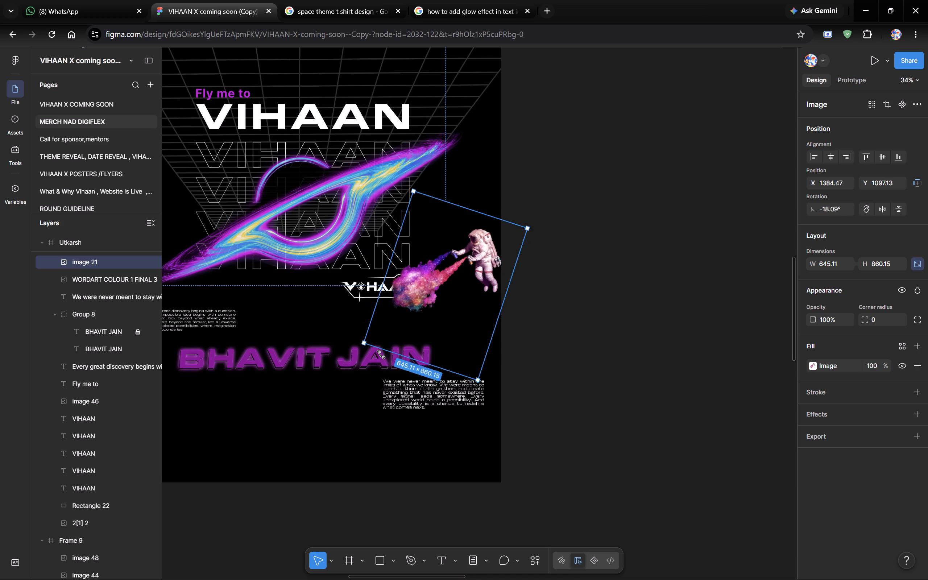
{"action": "left_click_drag", "start_coordinate": [381, 355], "coordinate": [401, 351]}
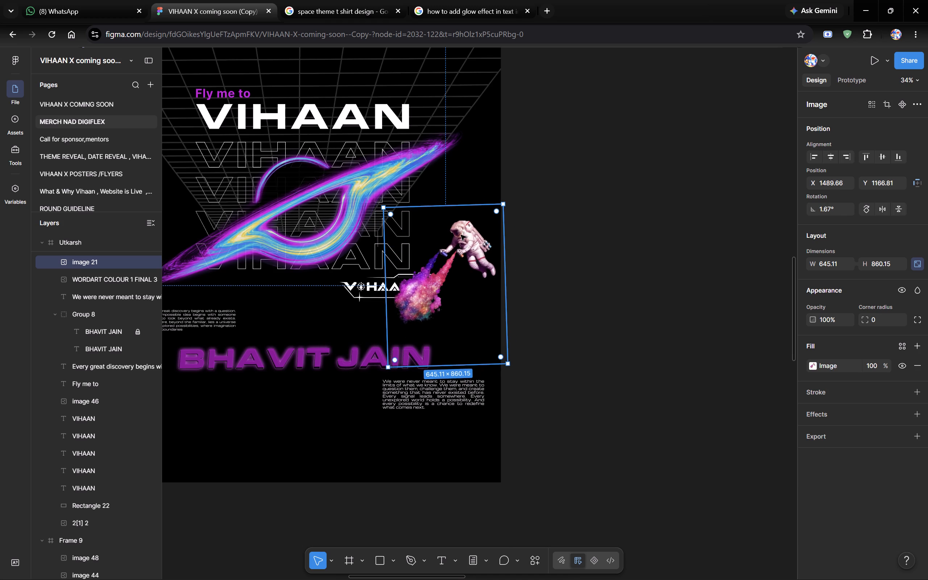
{"action": "left_click_drag", "start_coordinate": [460, 237], "coordinate": [461, 221]}
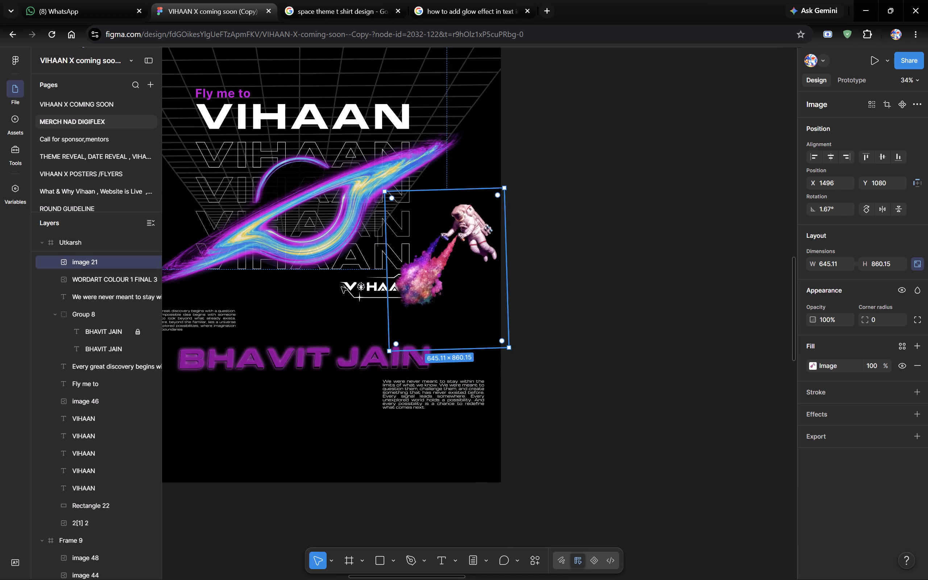
Move image 21 down the Utkarsh layer order, below the VIHAAN X wordart and the "We were never meant" paragraph, directly above Group 8.
{"action": "left_click_drag", "start_coordinate": [108, 266], "coordinate": [111, 293]}
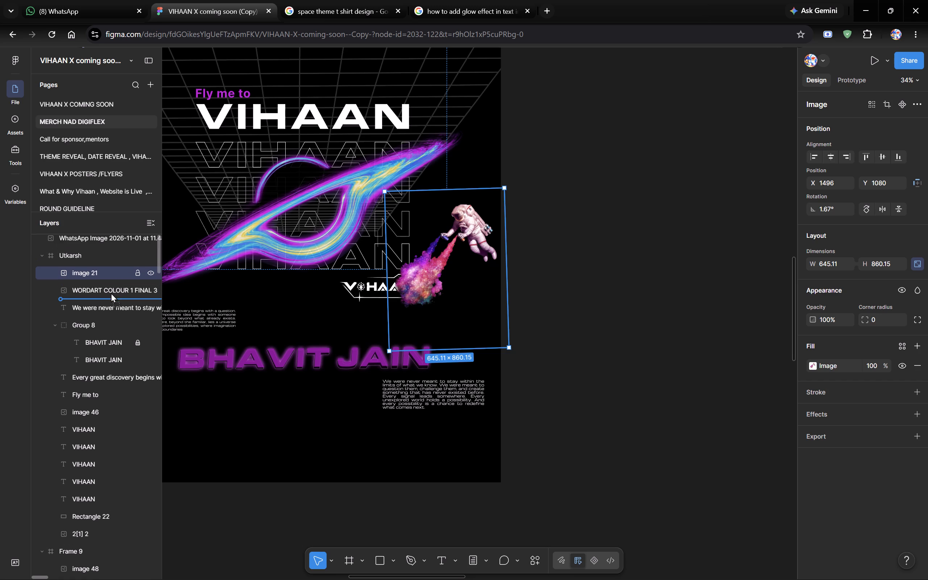
{"action": "left_click_drag", "start_coordinate": [111, 293], "coordinate": [112, 306]}
{"action": "left_click_drag", "start_coordinate": [82, 299], "coordinate": [86, 349]}
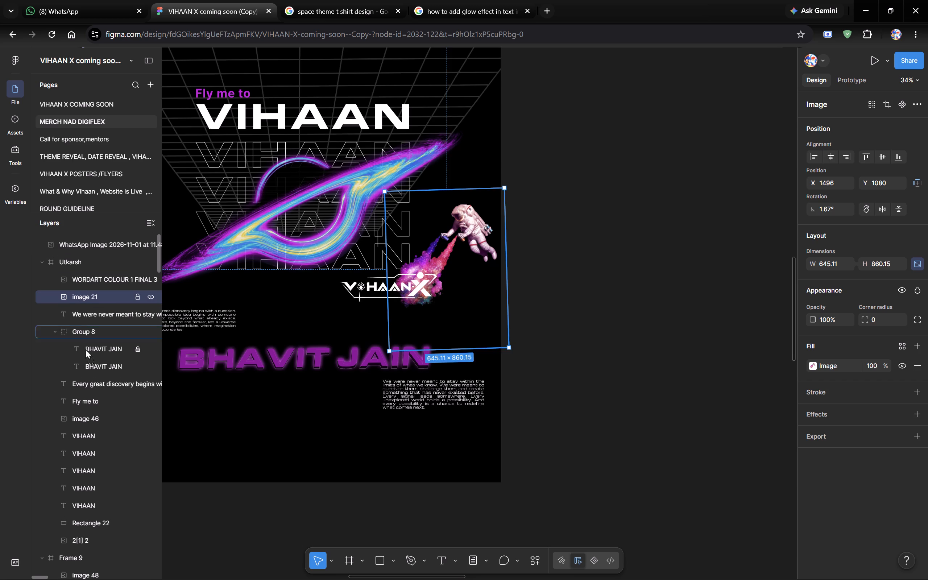
{"action": "left_click_drag", "start_coordinate": [86, 349], "coordinate": [100, 320]}
{"action": "left_click_drag", "start_coordinate": [100, 320], "coordinate": [99, 315]}
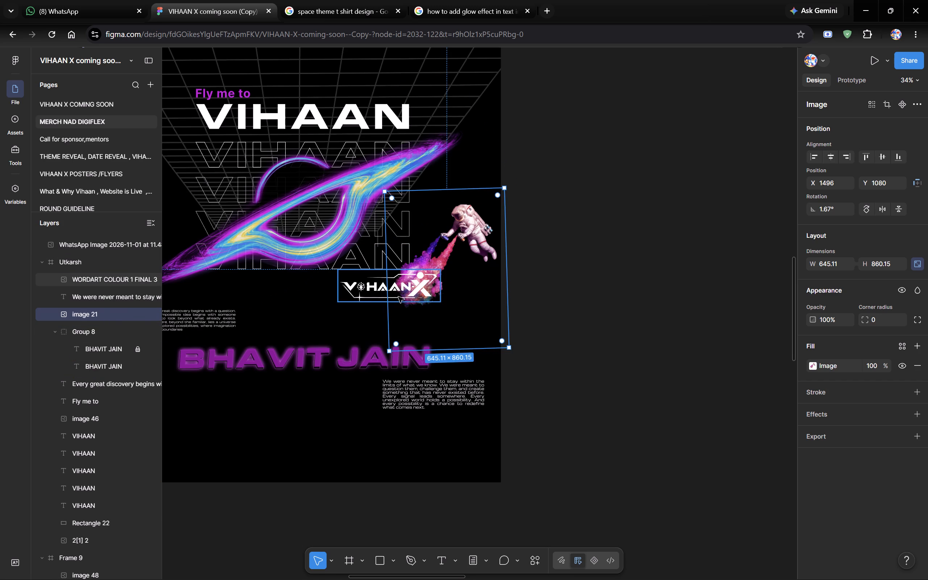
Scale the Utkarsh astronaut image down to about 595 × 793 and reposition it at X 1492, Y 1107.
{"action": "left_click", "coordinate": [412, 292]}
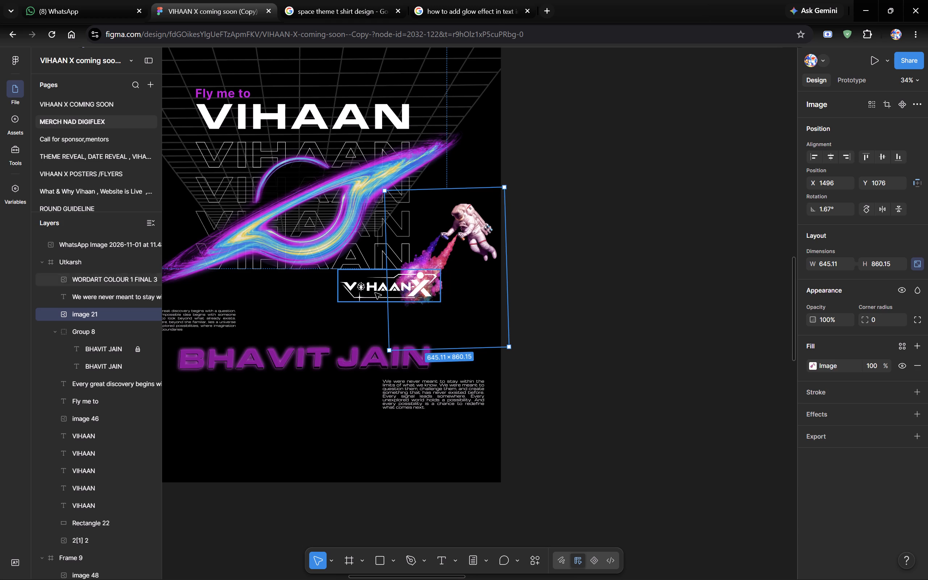
{"action": "left_click", "coordinate": [375, 293]}
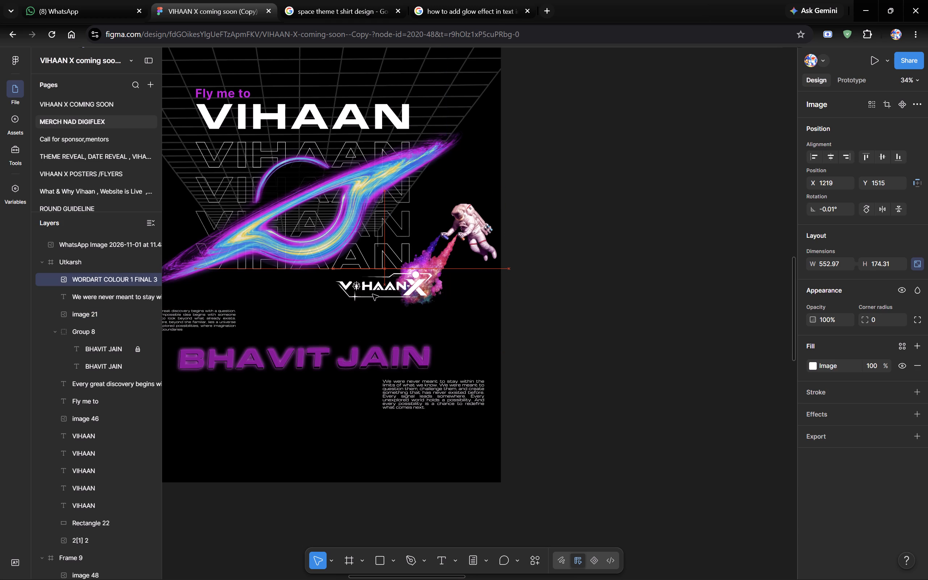
{"action": "left_click", "coordinate": [488, 215]}
{"action": "left_click_drag", "start_coordinate": [506, 190], "coordinate": [498, 195]}
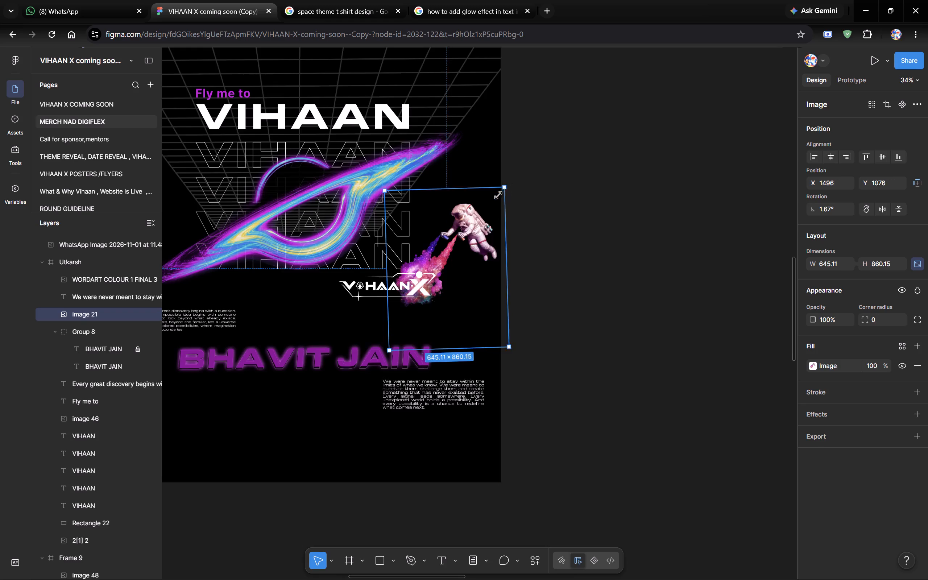
{"action": "left_click_drag", "start_coordinate": [498, 195], "coordinate": [496, 201]}
{"action": "left_click_drag", "start_coordinate": [465, 231], "coordinate": [463, 222]}
{"action": "left_click", "coordinate": [562, 310]}
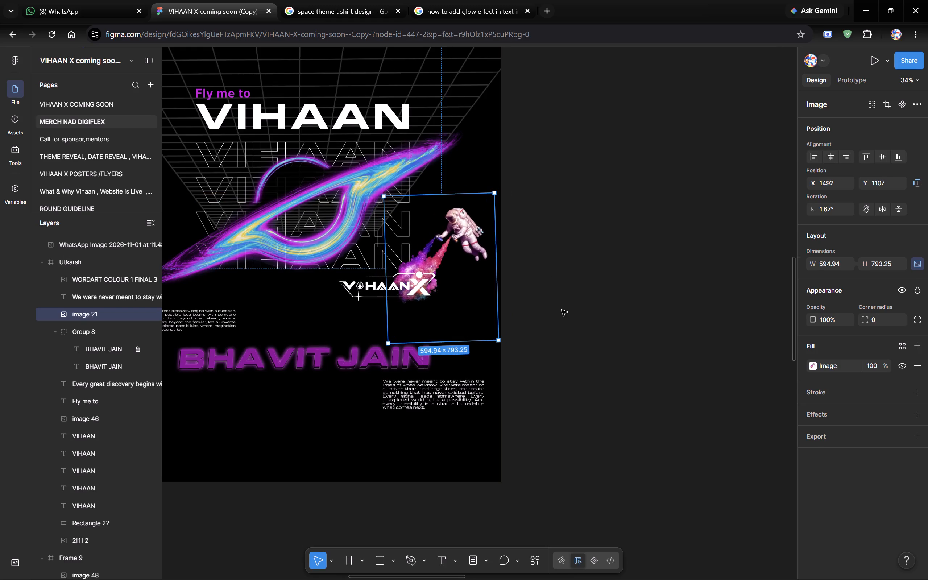
Copy the starry background, image 15, from the FINAL VIHAAN X banner without the teal astronaut and paste it into the Utkarsh frame.
{"action": "scroll", "coordinate": [562, 310], "scroll_direction": "up", "scroll_amount": 2}
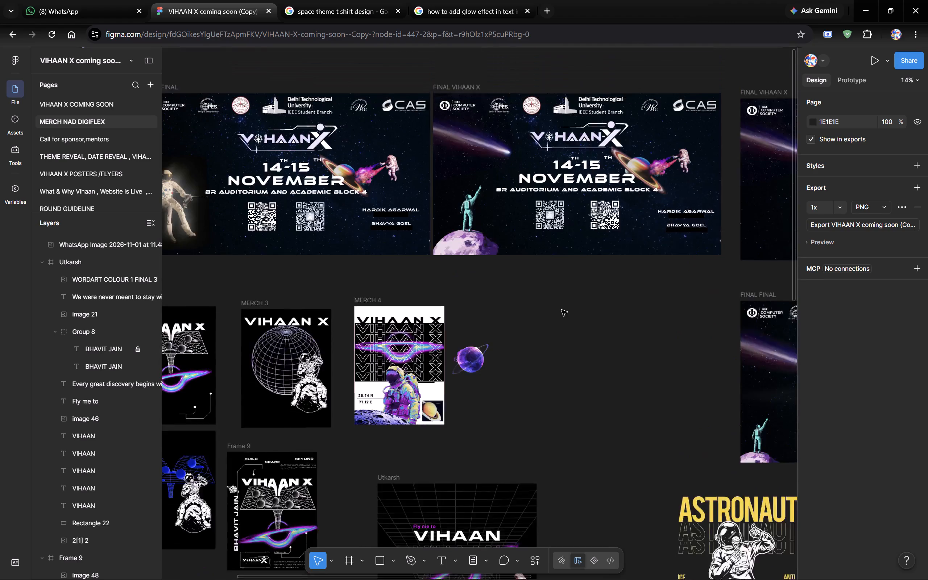
{"action": "scroll", "coordinate": [562, 310], "scroll_direction": "up", "scroll_amount": 2}
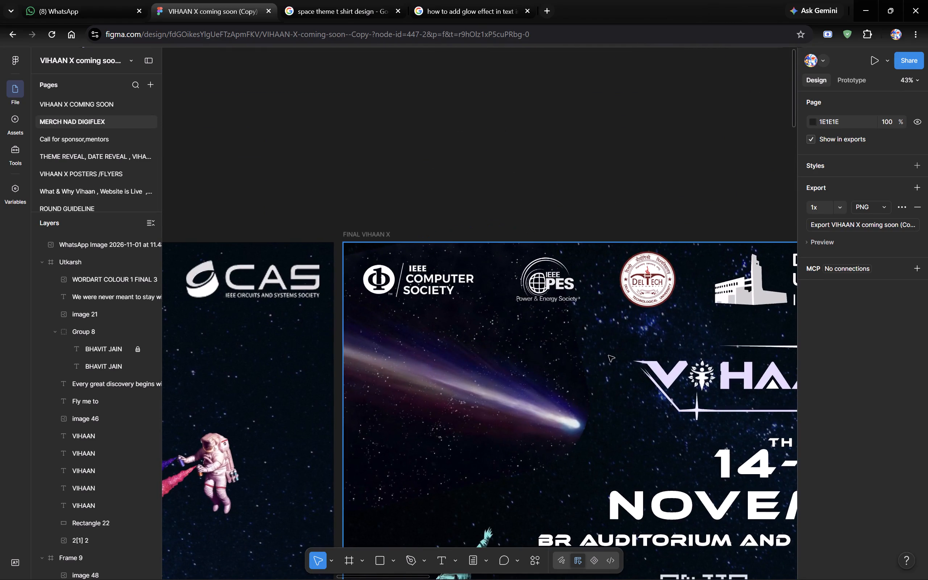
{"action": "left_click", "coordinate": [610, 356]}
{"action": "scroll", "coordinate": [610, 356], "scroll_direction": "down", "scroll_amount": 1}
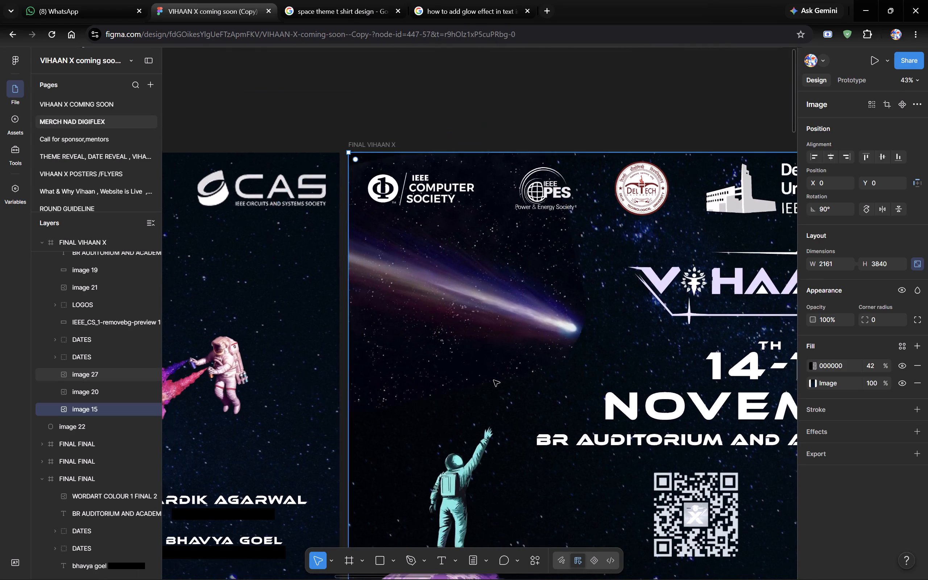
{"action": "scroll", "coordinate": [494, 380], "scroll_direction": "left", "scroll_amount": 1}
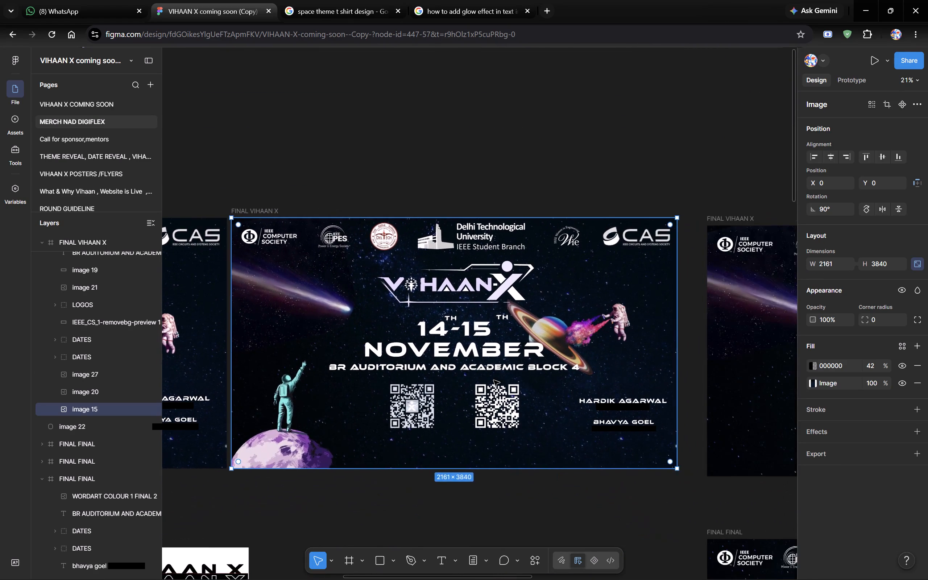
{"action": "scroll", "coordinate": [494, 380], "scroll_direction": "left", "scroll_amount": 1}
{"action": "scroll", "coordinate": [494, 380], "scroll_direction": "right", "scroll_amount": 6}
{"action": "scroll", "coordinate": [494, 380], "scroll_direction": "left", "scroll_amount": 3}
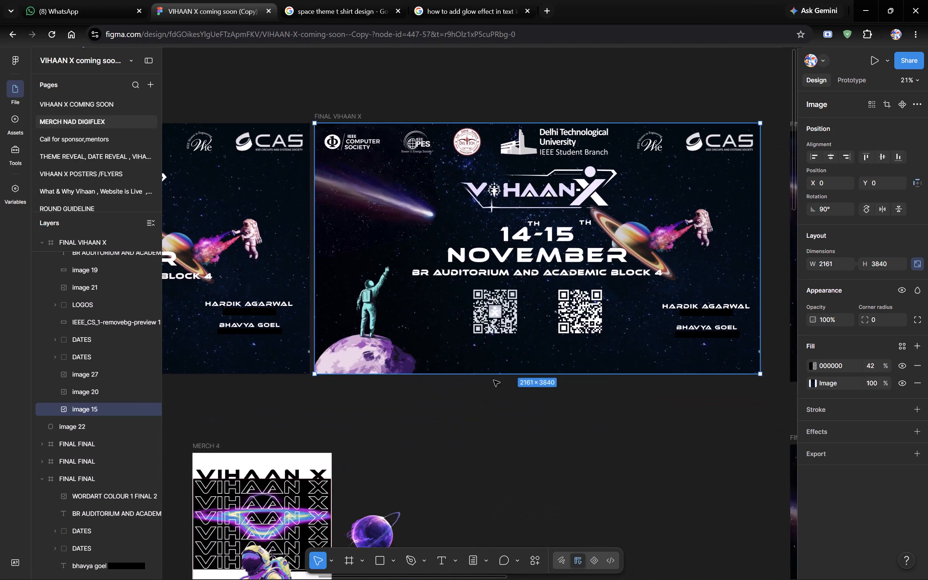
{"action": "scroll", "coordinate": [494, 380], "scroll_direction": "left", "scroll_amount": 5}
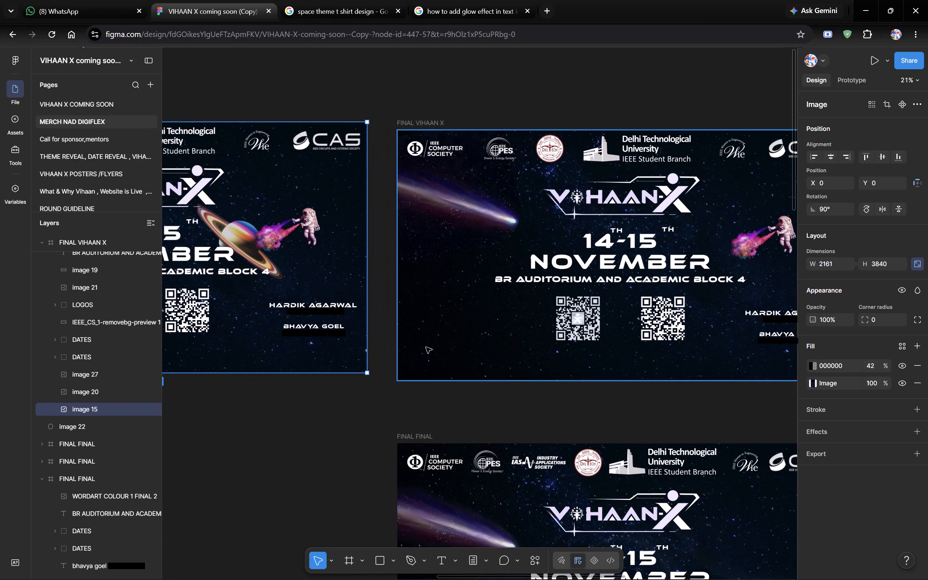
{"action": "left_click", "coordinate": [426, 347]}
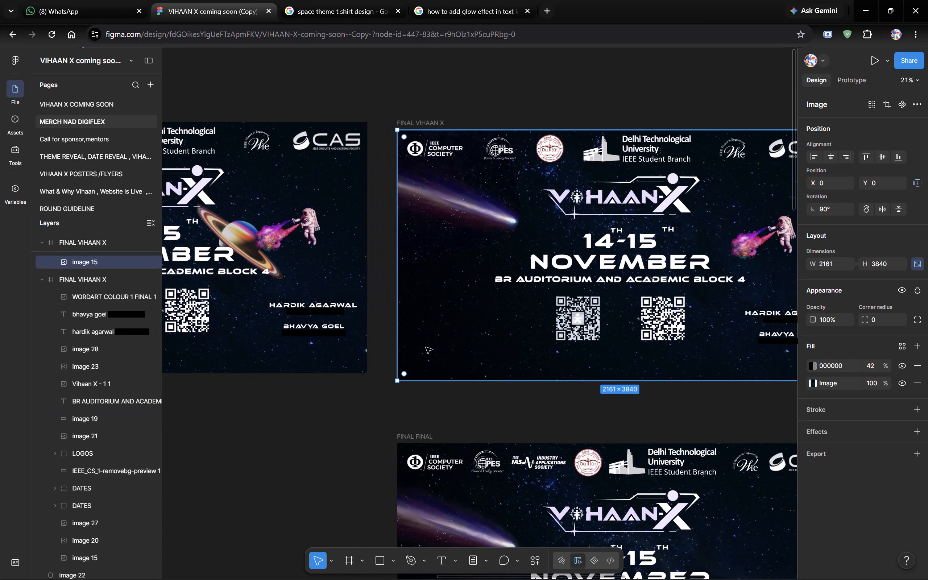
{"action": "key", "text": "ctrl+c"}
{"action": "scroll", "coordinate": [426, 347], "scroll_direction": "down", "scroll_amount": 9}
{"action": "scroll", "coordinate": [426, 347], "scroll_direction": "up", "scroll_amount": 2}
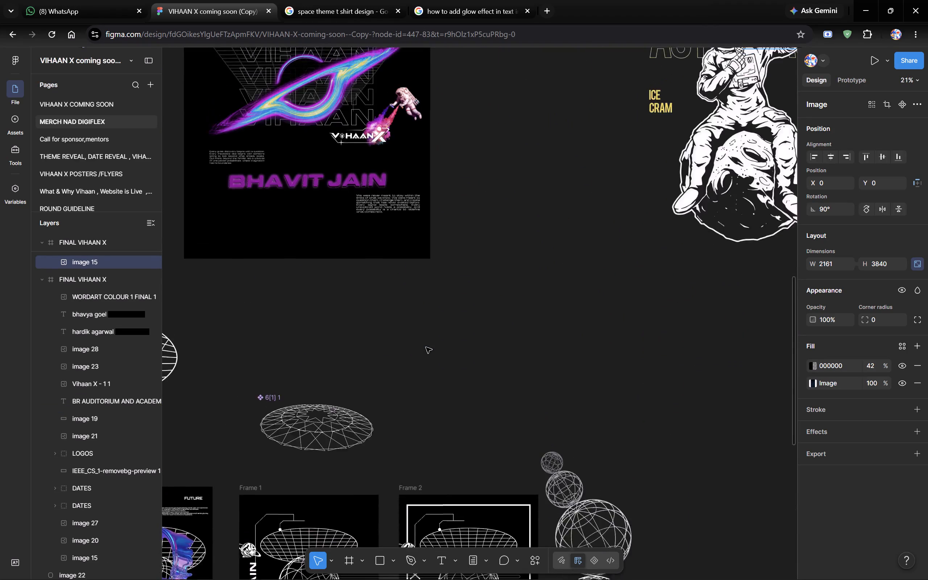
{"action": "scroll", "coordinate": [426, 347], "scroll_direction": "up", "scroll_amount": 1}
{"action": "scroll", "coordinate": [426, 347], "scroll_direction": "right", "scroll_amount": 1}
{"action": "left_click", "coordinate": [370, 400]}
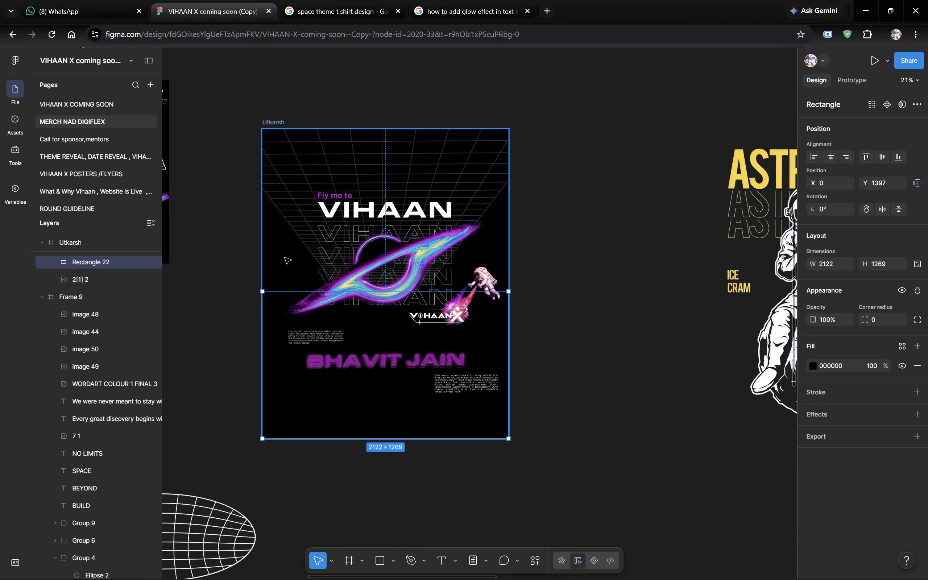
{"action": "left_click", "coordinate": [286, 256]}
{"action": "key", "text": "ctrl+v"}
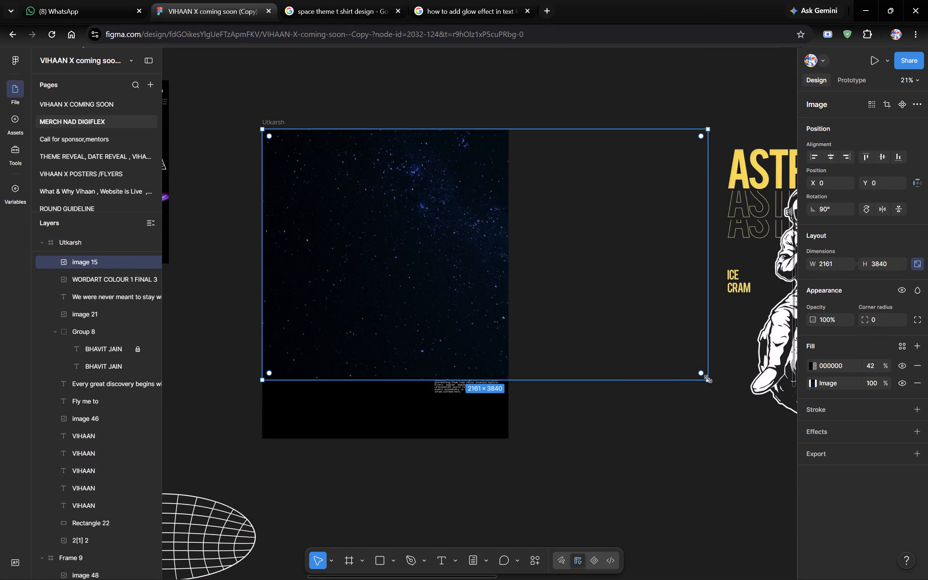
Scale the pasted starry background in the Utkarsh frame down to 1465 × 2603.
{"action": "left_click_drag", "start_coordinate": [708, 379], "coordinate": [561, 270]}
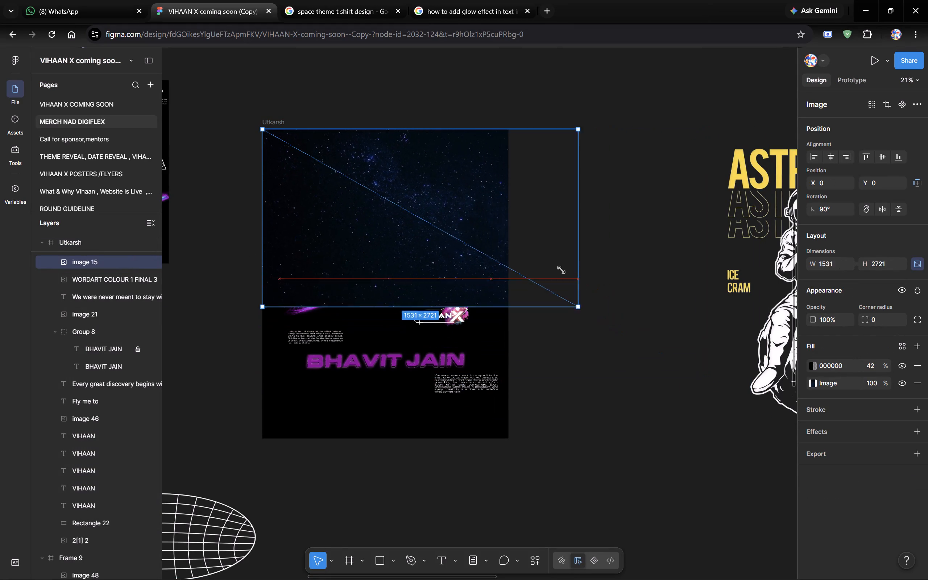
{"action": "left_click_drag", "start_coordinate": [561, 270], "coordinate": [549, 297]}
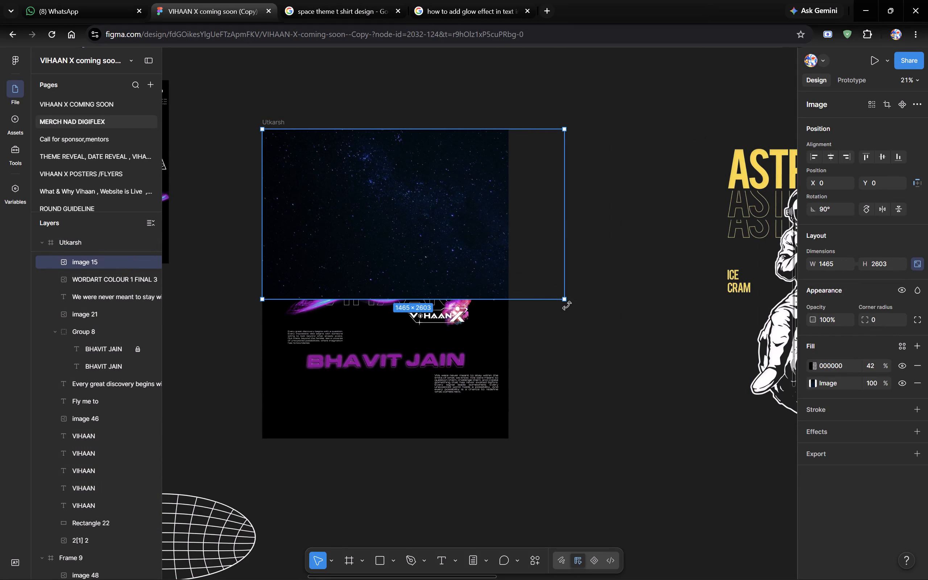
Set the rotation of the starry background, image 15, in the Utkarsh frame to 0°.
{"action": "left_click_drag", "start_coordinate": [567, 306], "coordinate": [301, 411]}
{"action": "left_click_drag", "start_coordinate": [831, 210], "coordinate": [816, 210]}
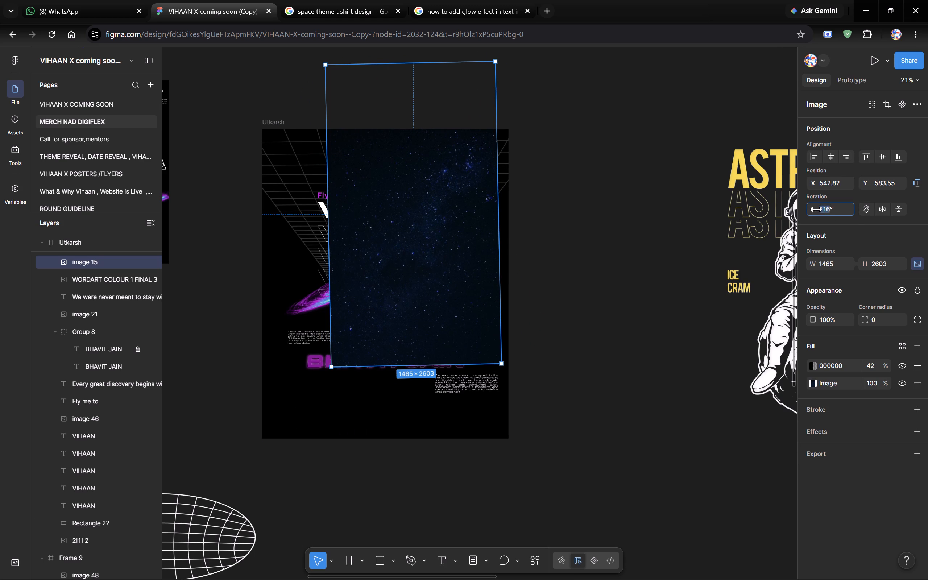
{"action": "left_click_drag", "start_coordinate": [816, 210], "coordinate": [810, 211]}
{"action": "key", "text": "0"}
{"action": "key", "text": "Return"}
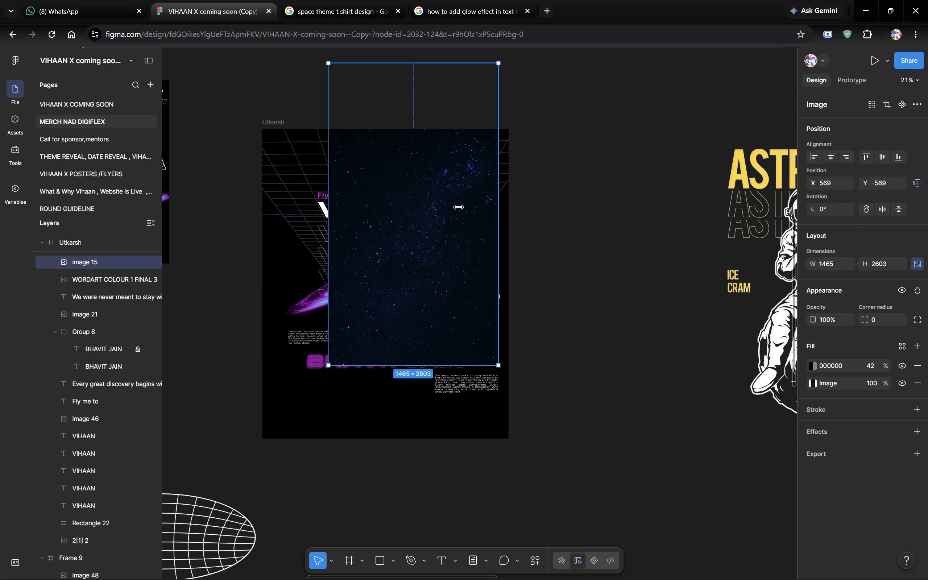
Scale the starry background up to about 2197 × 3904 and position it at X -75, Y -33 so it covers the Utkarsh frame.
{"action": "left_click_drag", "start_coordinate": [419, 184], "coordinate": [353, 247]}
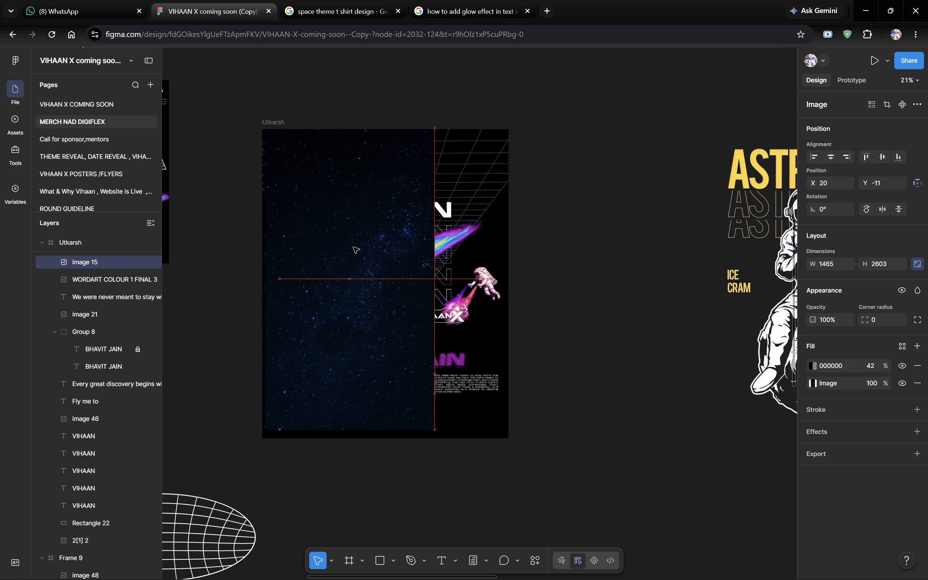
{"action": "left_click_drag", "start_coordinate": [353, 247], "coordinate": [350, 256]}
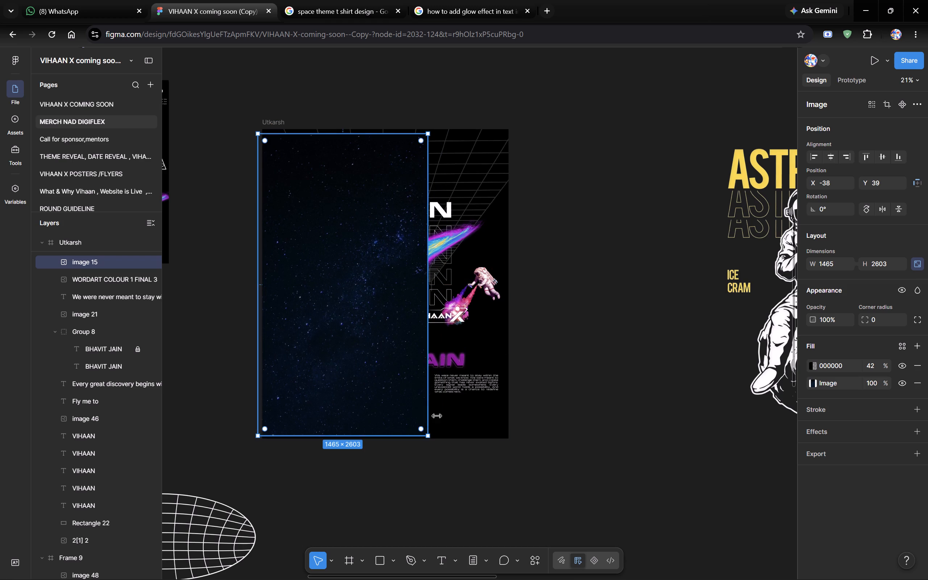
{"action": "left_click_drag", "start_coordinate": [428, 435], "coordinate": [514, 456]}
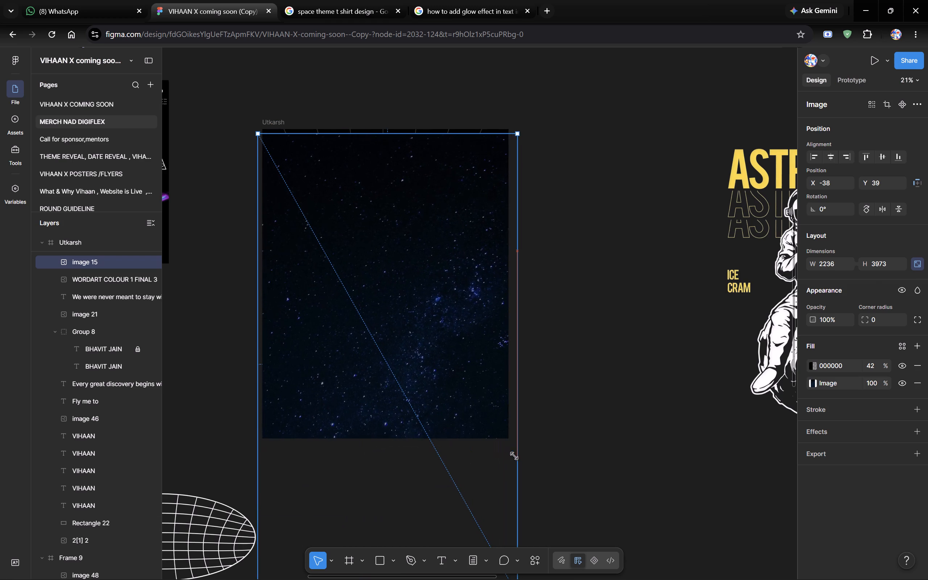
{"action": "left_click_drag", "start_coordinate": [514, 456], "coordinate": [513, 452]}
{"action": "left_click_drag", "start_coordinate": [439, 371], "coordinate": [445, 198]}
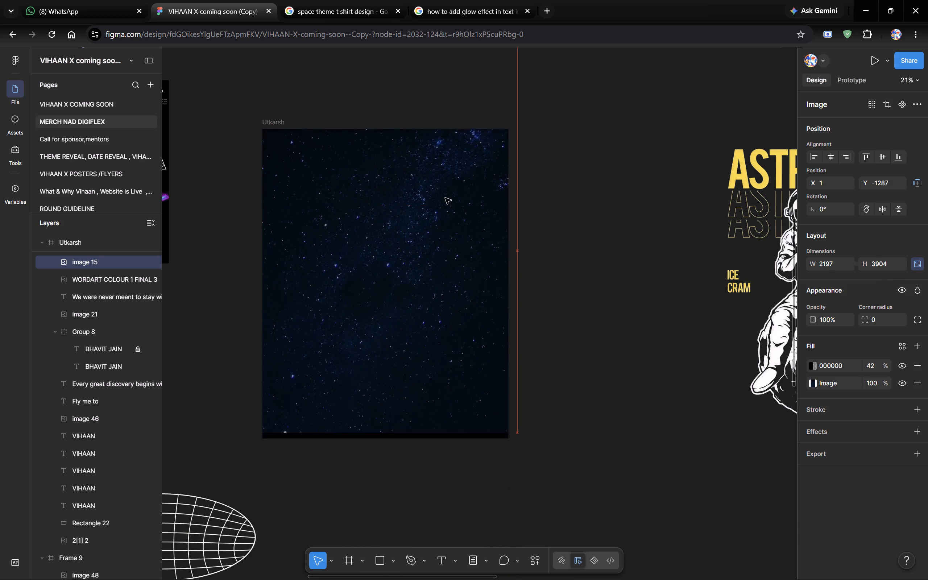
{"action": "left_click_drag", "start_coordinate": [445, 198], "coordinate": [440, 335]}
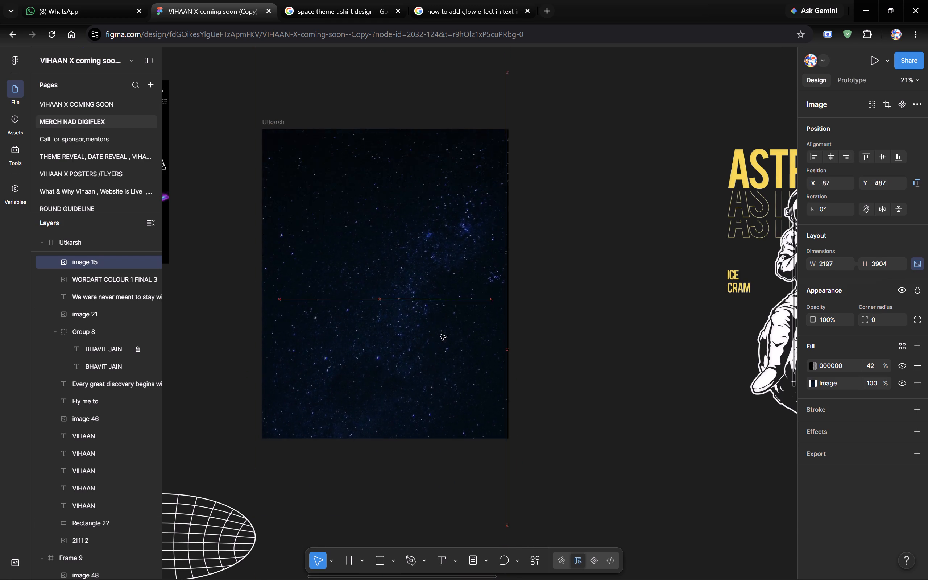
{"action": "left_click_drag", "start_coordinate": [440, 335], "coordinate": [437, 365]}
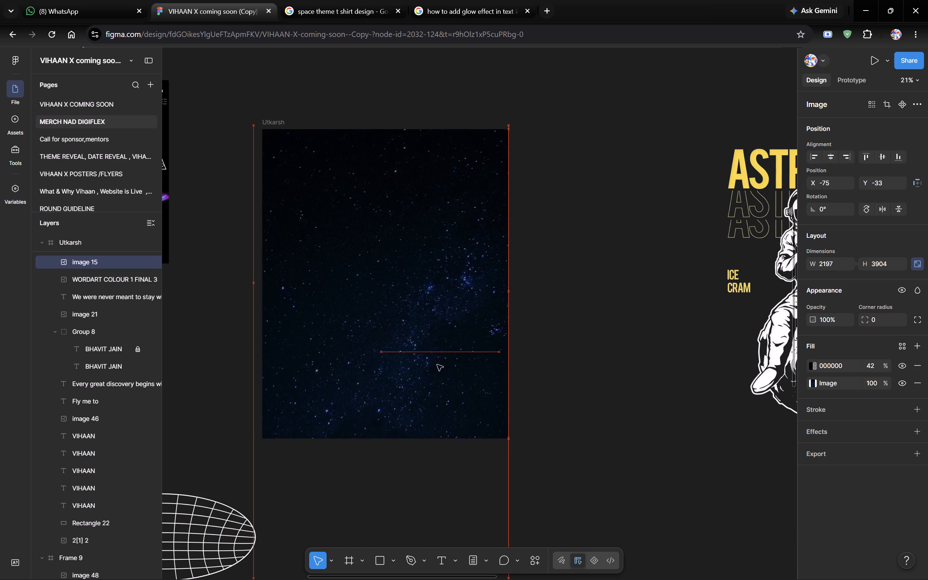
{"action": "left_click_drag", "start_coordinate": [437, 365], "coordinate": [437, 365]}
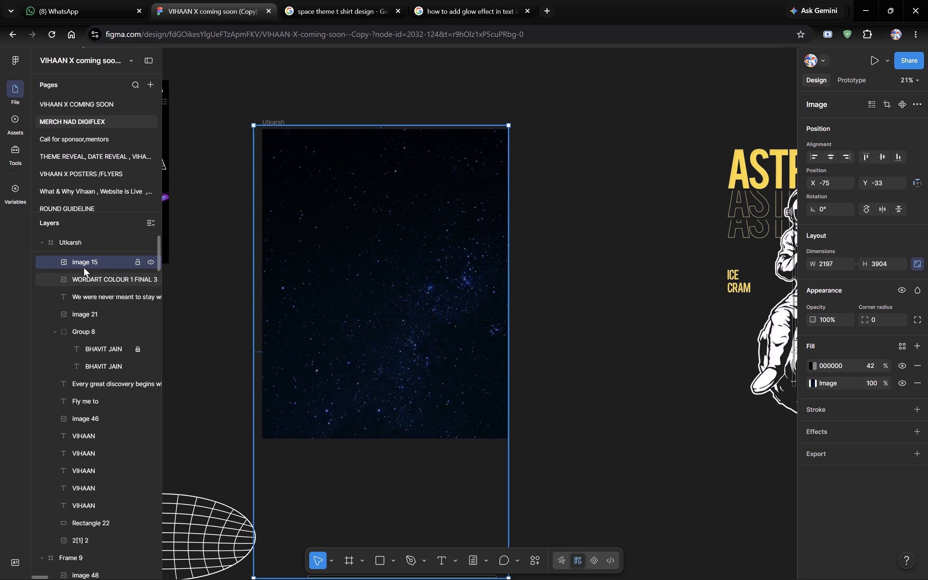
Move image 15 down the Utkarsh layer order, below the VIHAAN text layers and directly above Rectangle 22.
{"action": "left_click_drag", "start_coordinate": [83, 266], "coordinate": [82, 338]}
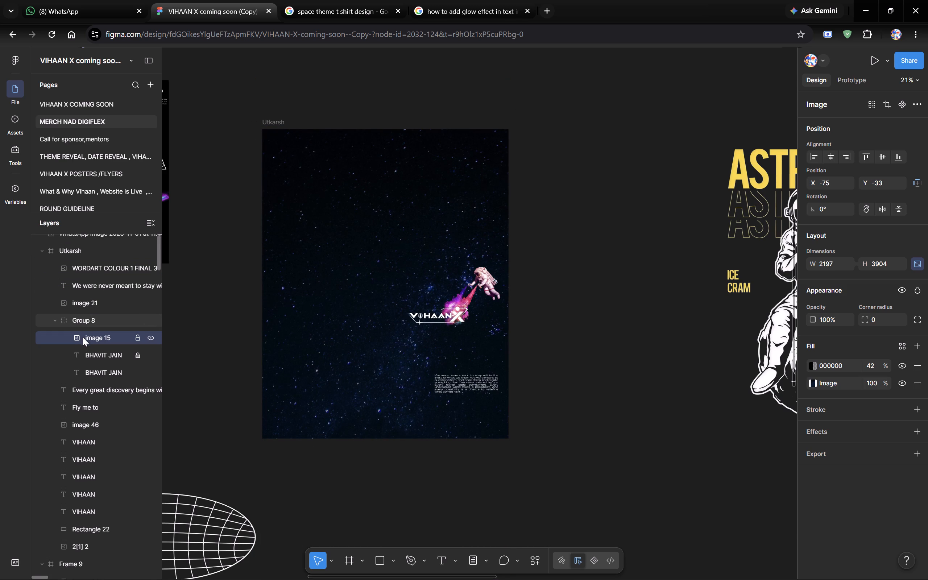
{"action": "left_click_drag", "start_coordinate": [83, 342], "coordinate": [94, 422]}
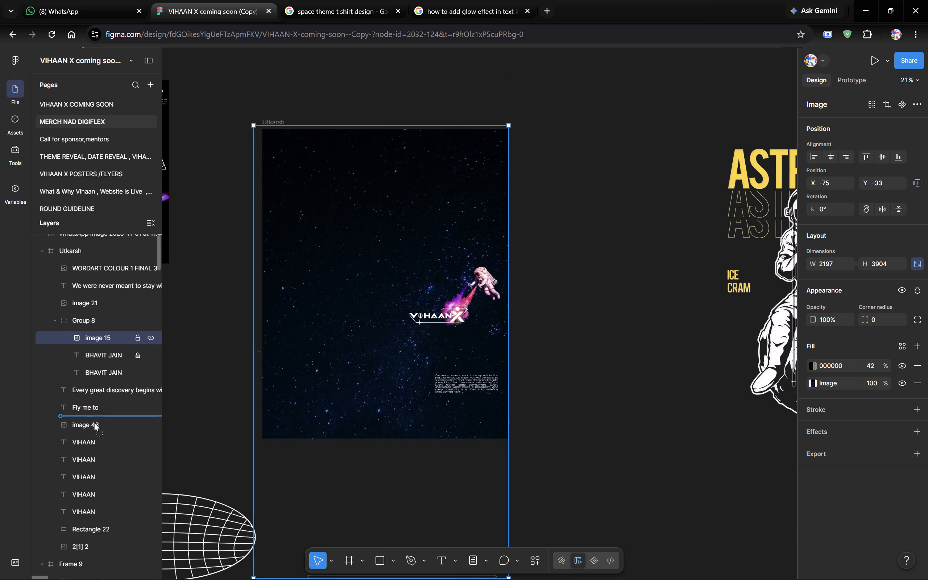
{"action": "left_click_drag", "start_coordinate": [94, 422], "coordinate": [95, 426]}
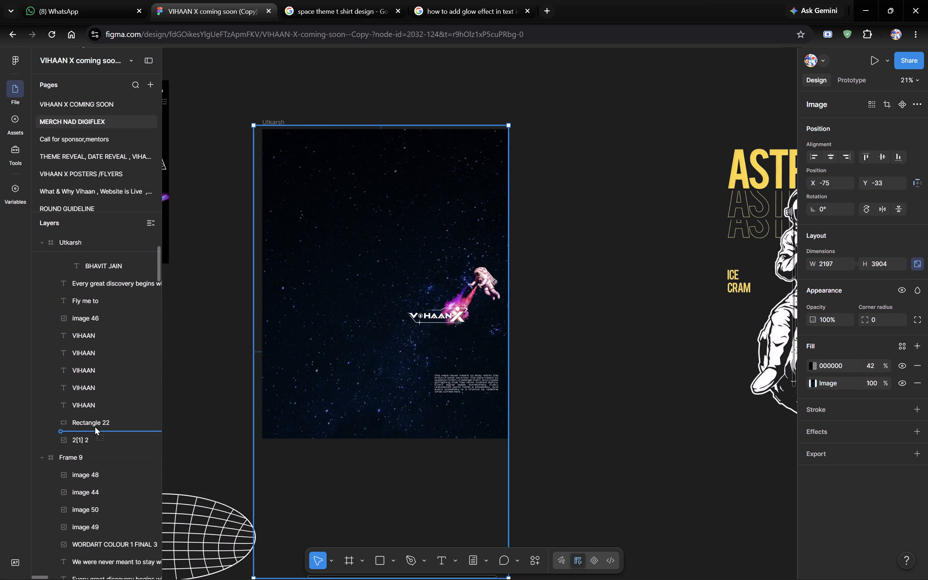
{"action": "left_click_drag", "start_coordinate": [95, 426], "coordinate": [99, 417]}
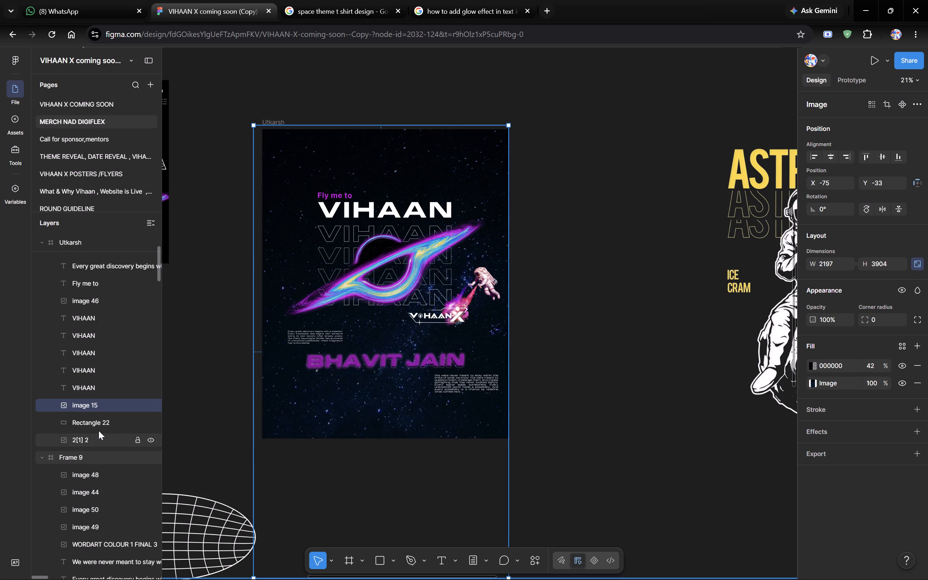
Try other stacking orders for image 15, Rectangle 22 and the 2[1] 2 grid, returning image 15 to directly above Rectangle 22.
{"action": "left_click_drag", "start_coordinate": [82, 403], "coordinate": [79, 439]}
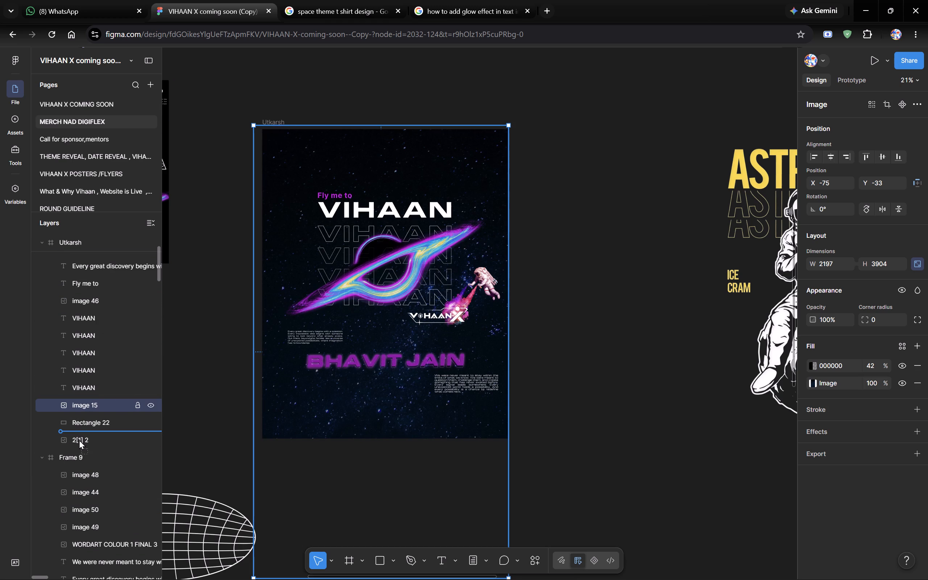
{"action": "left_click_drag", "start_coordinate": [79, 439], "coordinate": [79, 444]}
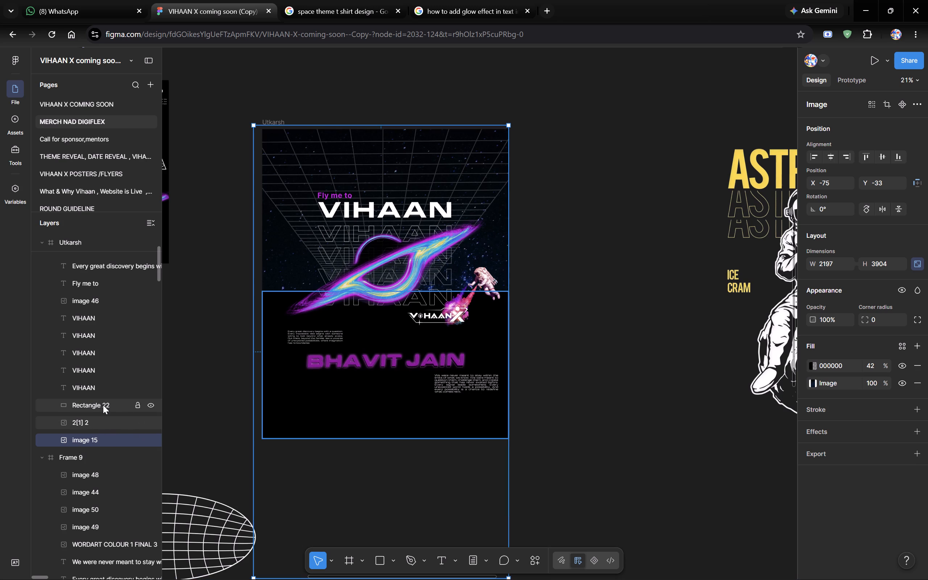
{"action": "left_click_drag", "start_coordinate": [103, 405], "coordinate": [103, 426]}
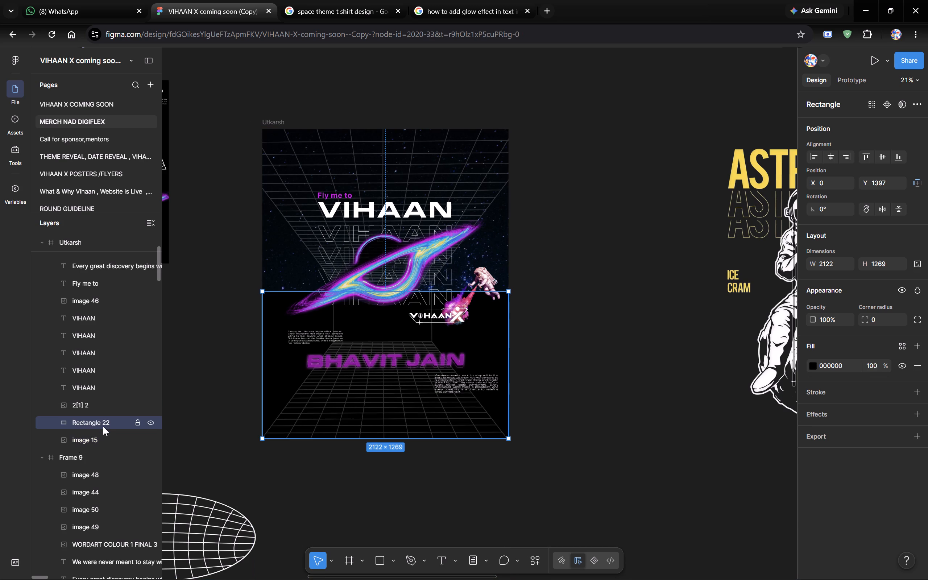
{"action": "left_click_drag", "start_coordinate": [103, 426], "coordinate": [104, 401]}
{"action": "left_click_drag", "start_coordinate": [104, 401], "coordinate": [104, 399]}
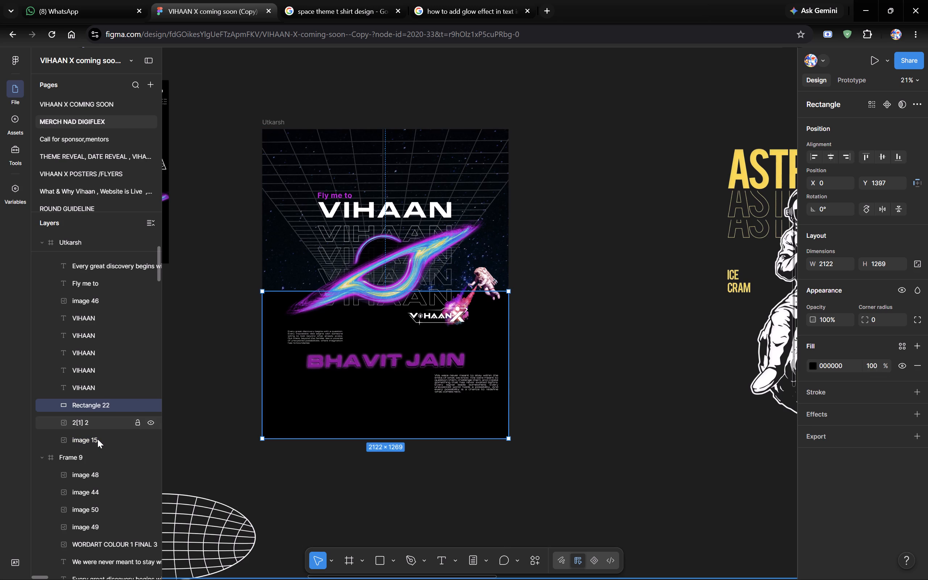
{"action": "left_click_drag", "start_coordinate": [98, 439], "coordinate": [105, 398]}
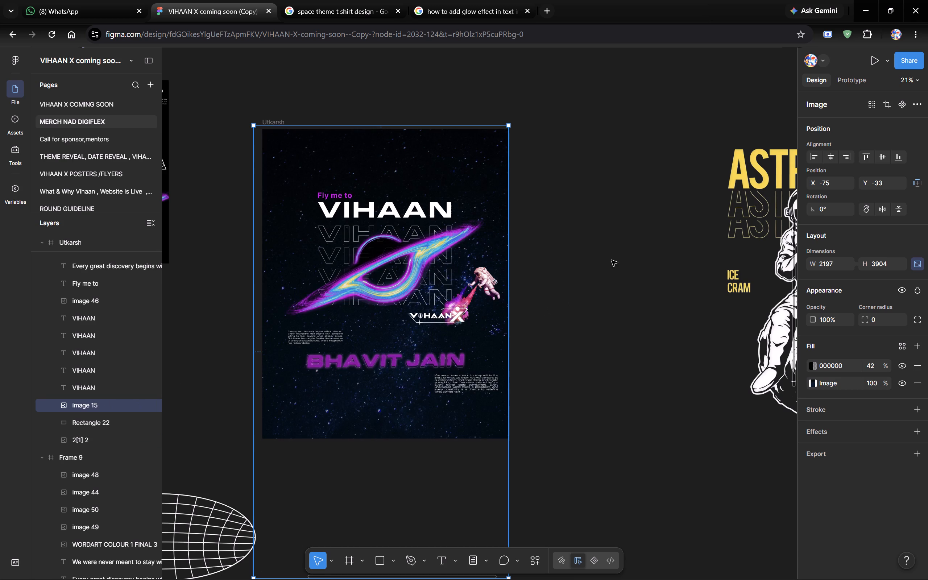
Set the opacity of the whole Utkarsh frame to 40%.
{"action": "left_click", "coordinate": [609, 260]}
{"action": "scroll", "coordinate": [609, 260], "scroll_direction": "up", "scroll_amount": 1}
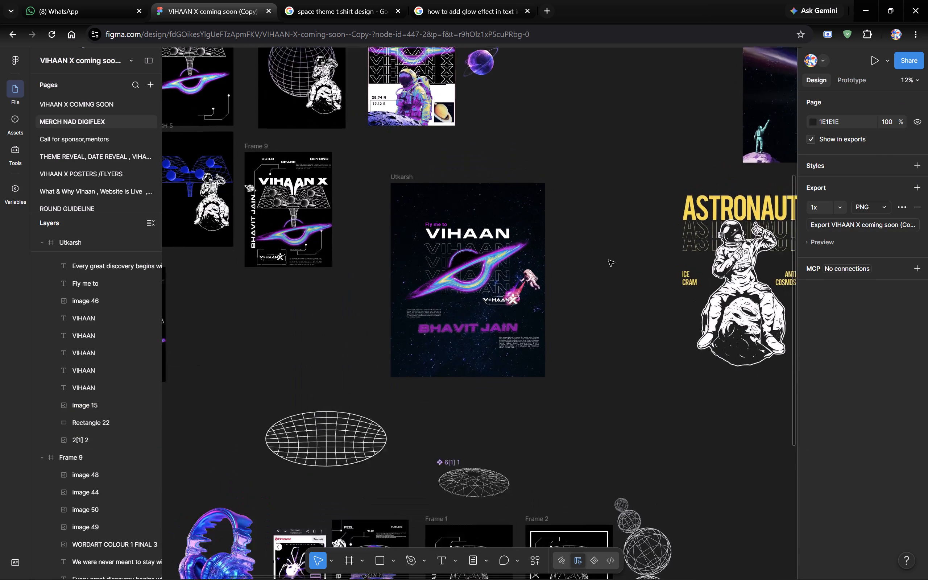
{"action": "scroll", "coordinate": [609, 260], "scroll_direction": "up", "scroll_amount": 1}
{"action": "scroll", "coordinate": [609, 260], "scroll_direction": "right", "scroll_amount": 1}
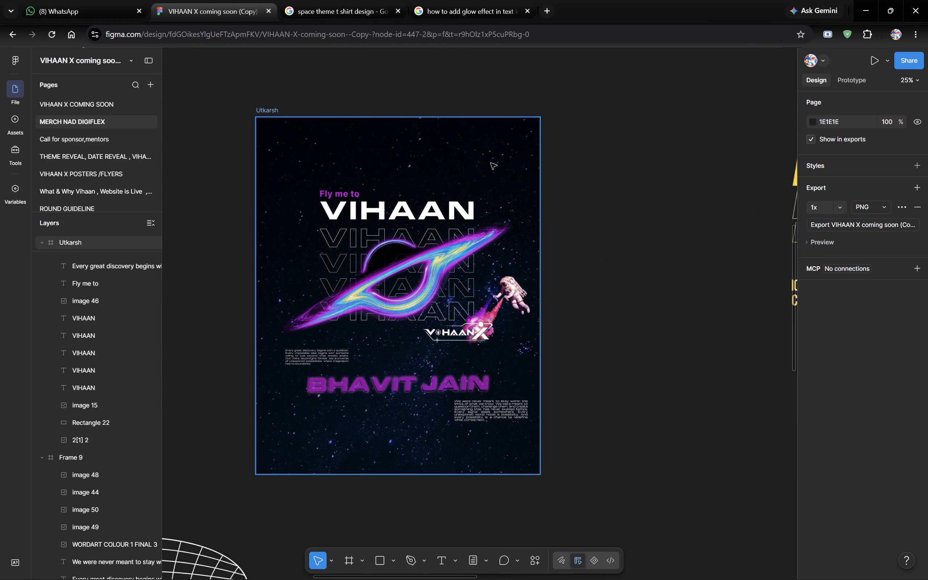
{"action": "left_click", "coordinate": [491, 162]}
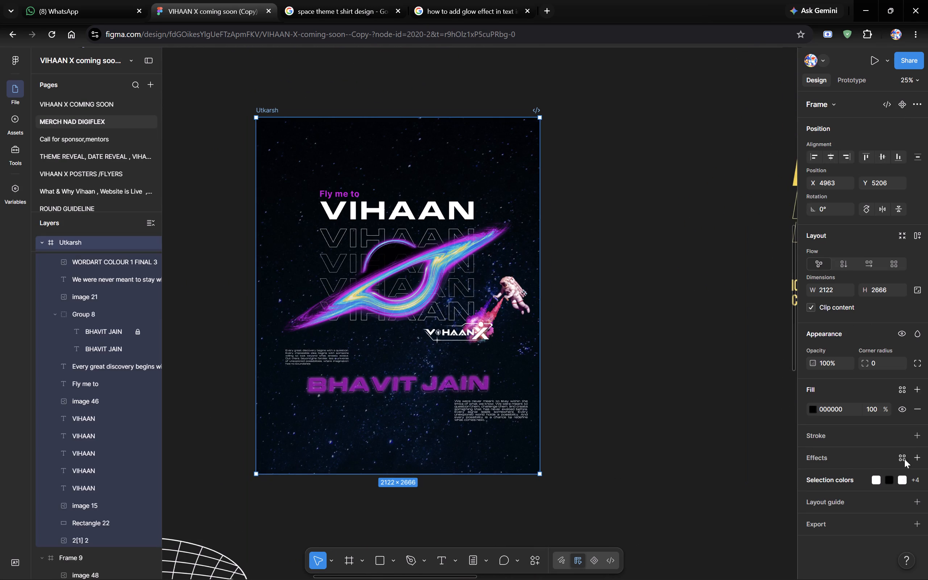
{"action": "left_click", "coordinate": [877, 408]}
{"action": "left_click", "coordinate": [727, 352]}
{"action": "left_click", "coordinate": [492, 152]}
{"action": "double_click", "coordinate": [832, 362]}
{"action": "type", "text": "40"}
{"action": "key", "text": "Return"}
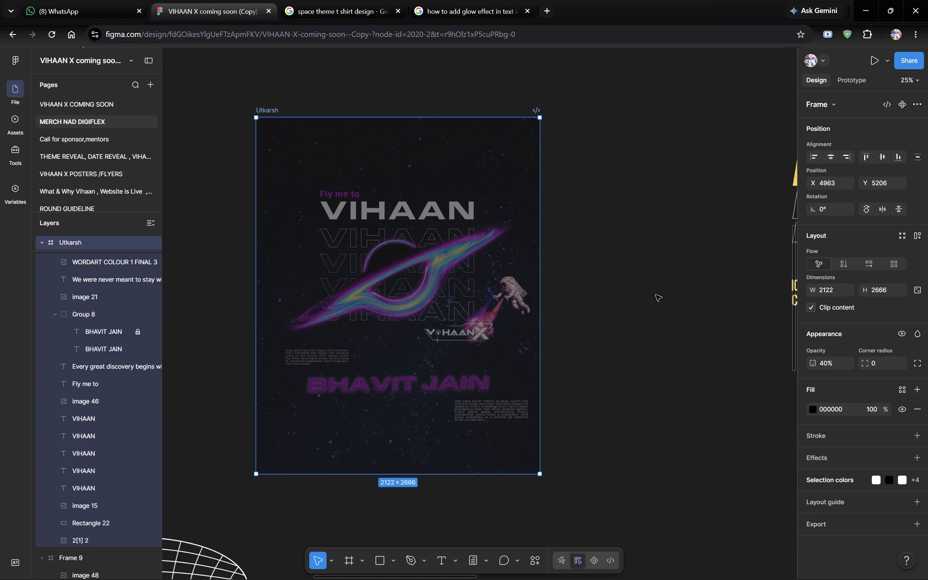
{"action": "left_click", "coordinate": [642, 310]}
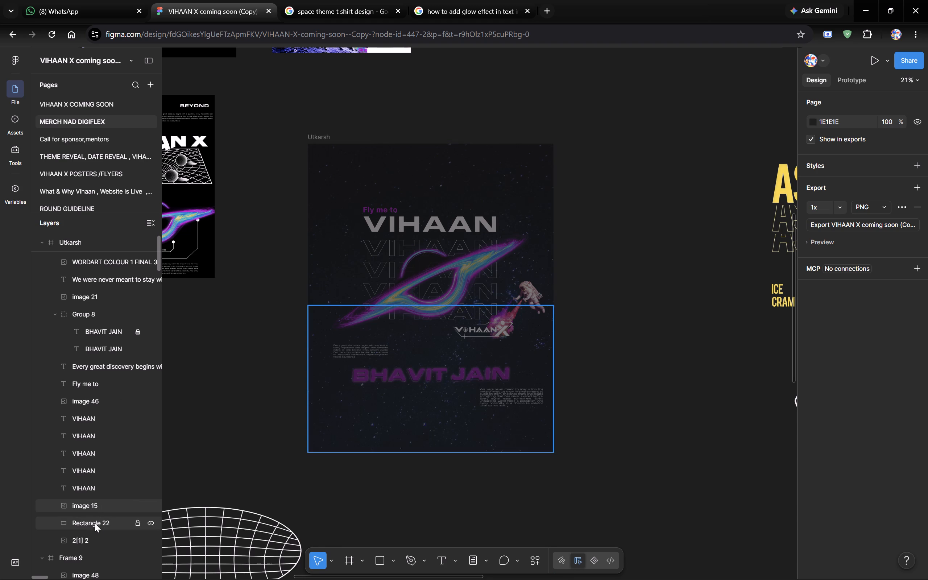
Set the opacity of the 2[1] 2 grid image in the Utkarsh frame to 100%.
{"action": "left_click", "coordinate": [96, 539]}
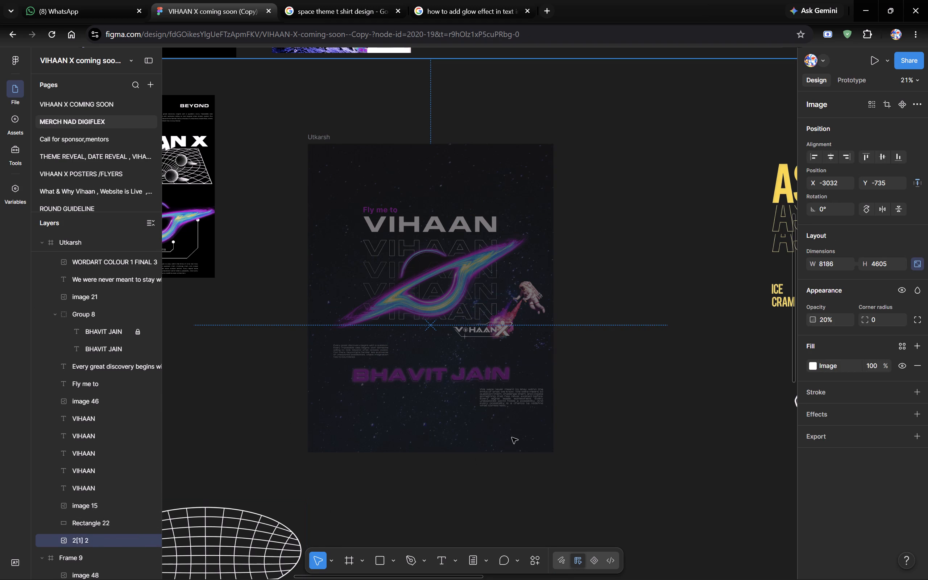
{"action": "double_click", "coordinate": [824, 318]}
{"action": "type", "text": "1200"}
{"action": "key", "text": "BackSpace"}
{"action": "key", "text": "BackSpace"}
{"action": "key", "text": "BackSpace"}
{"action": "type", "text": "00"}
{"action": "key", "text": "Return"}
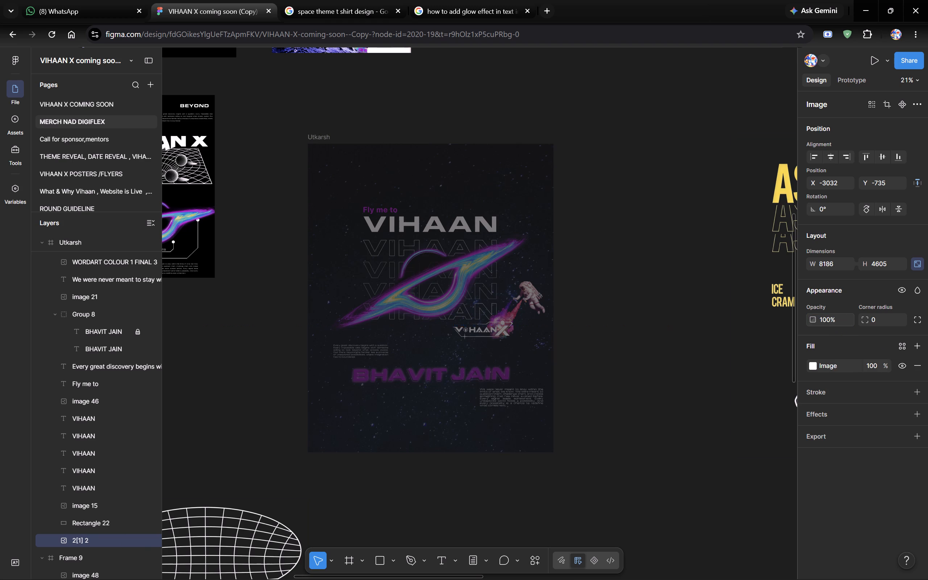
{"action": "left_click", "coordinate": [602, 216]}
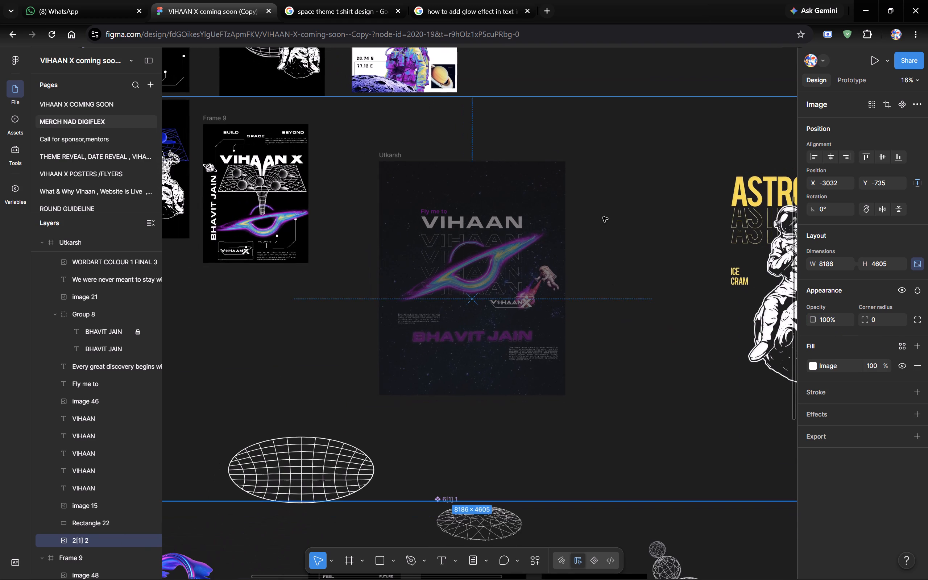
Reposition the Utkarsh frame on the canvas at about X 5112, Y 5031.
{"action": "left_click_drag", "start_coordinate": [504, 200], "coordinate": [499, 242]}
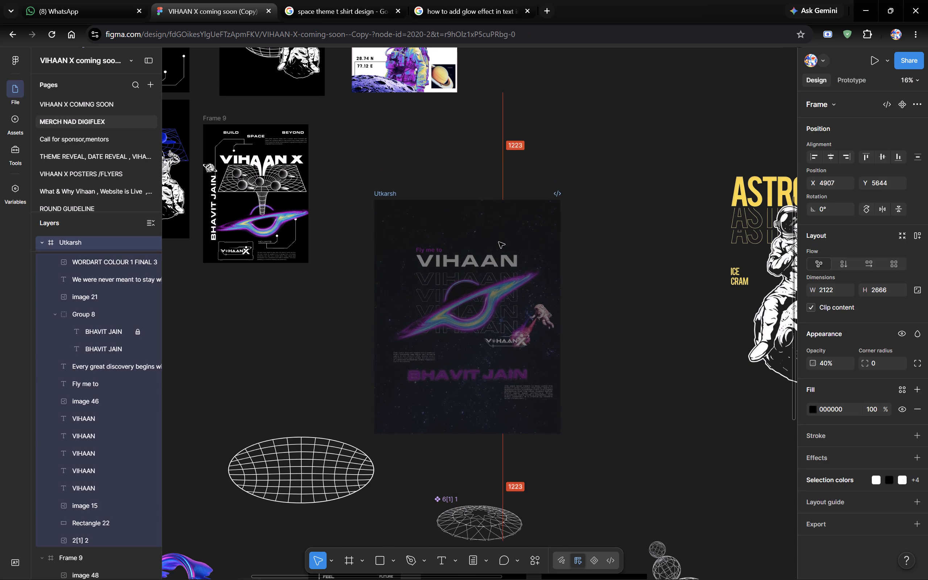
{"action": "left_click_drag", "start_coordinate": [499, 242], "coordinate": [517, 184]}
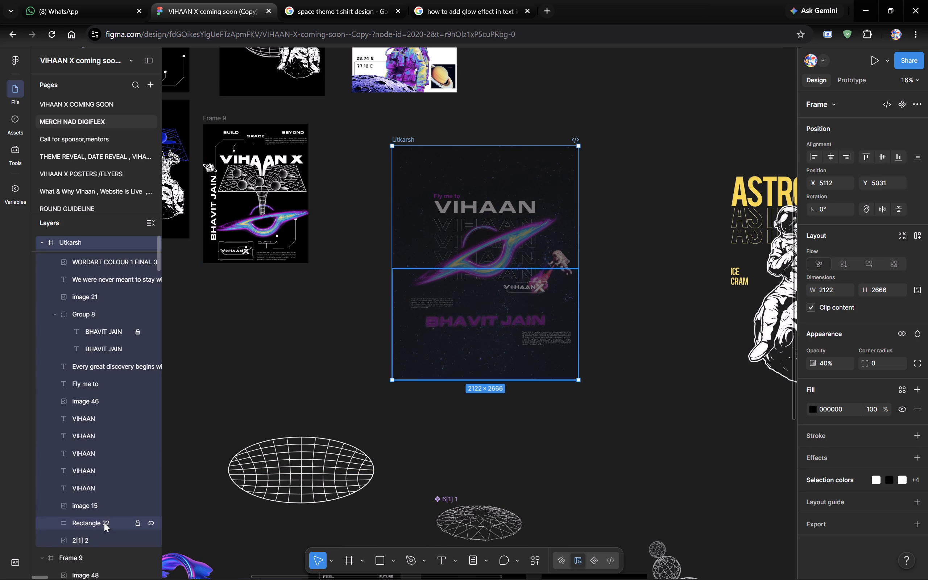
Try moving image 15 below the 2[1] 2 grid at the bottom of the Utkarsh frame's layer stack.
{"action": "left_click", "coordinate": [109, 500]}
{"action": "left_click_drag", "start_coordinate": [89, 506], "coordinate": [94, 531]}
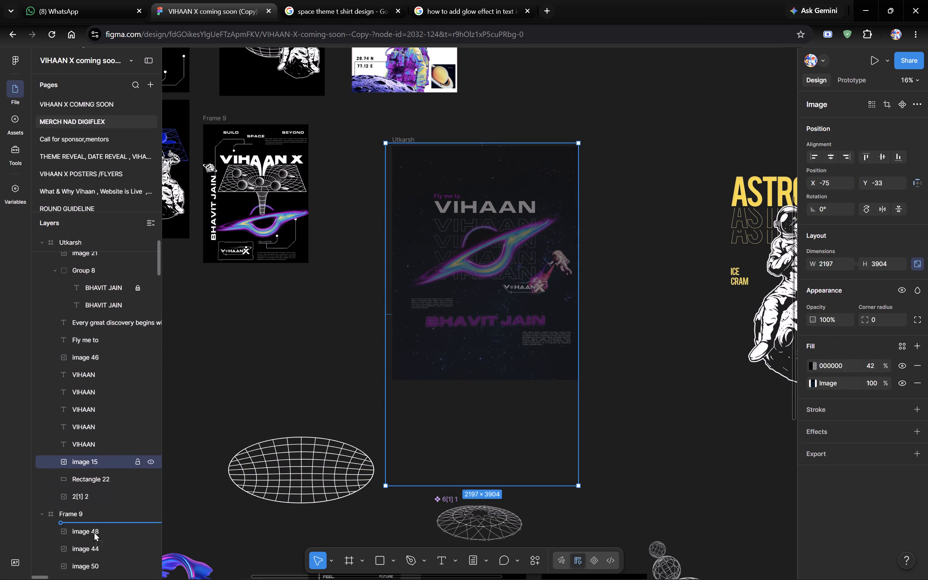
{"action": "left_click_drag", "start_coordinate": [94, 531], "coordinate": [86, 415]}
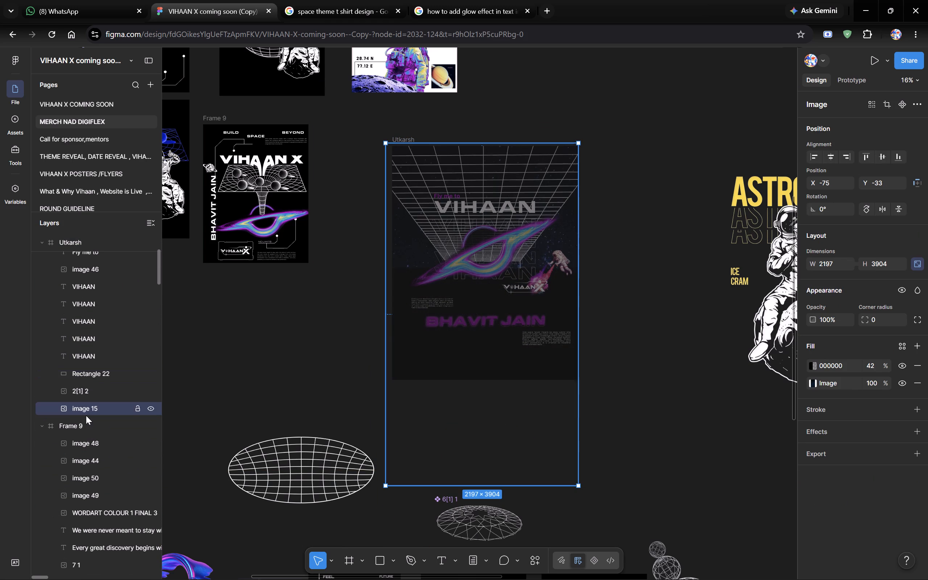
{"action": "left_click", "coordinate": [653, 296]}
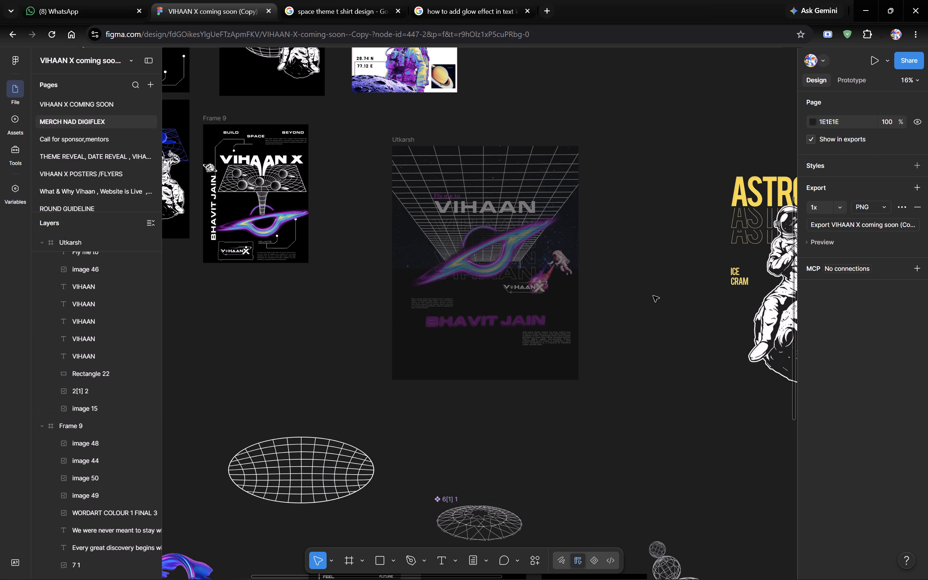
Undo the latest reordering, frame repositioning and opacity changes, back to before the Utkarsh frame's opacity was set to 40%.
{"action": "key", "text": "ctrl+z"}
{"action": "key", "text": "ctrl+z"}
{"action": "key", "text": "ctrl+z"}
{"action": "key", "text": "ctrl+z"}
{"action": "key", "text": "ctrl+z"}
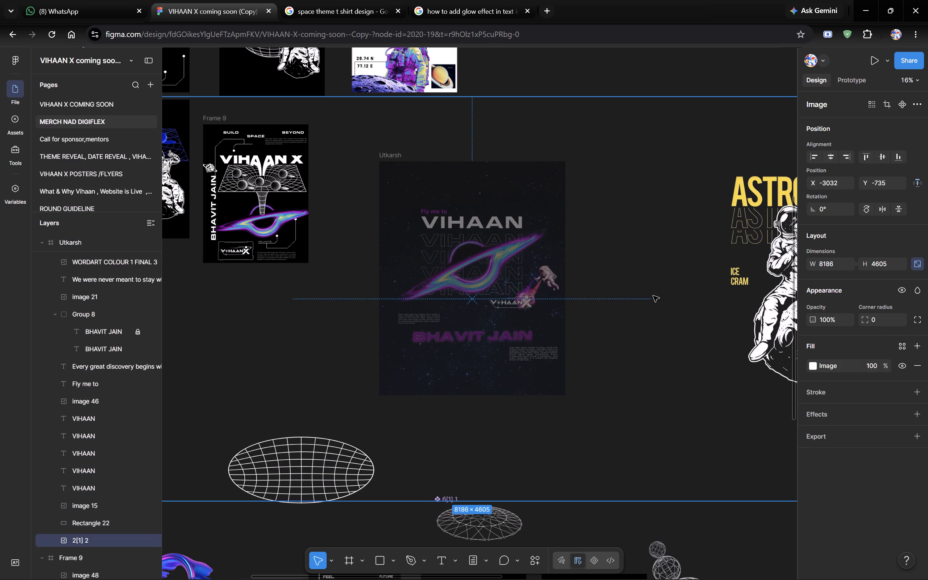
{"action": "key", "text": "ctrl+z"}
{"action": "key", "text": "ctrl+z"}
{"action": "key", "text": "ctrl+z"}
{"action": "key", "text": "ctrl+z"}
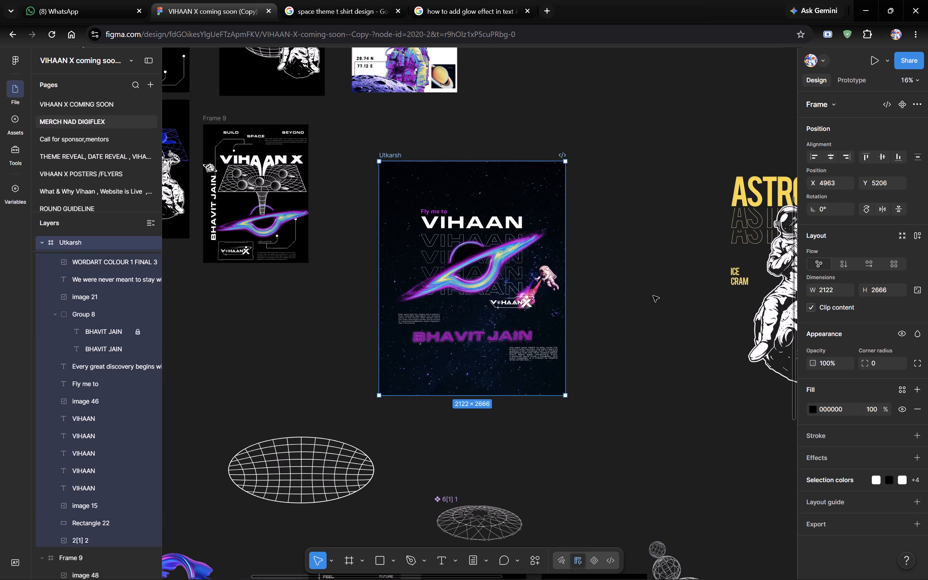
{"action": "left_click", "coordinate": [612, 237]}
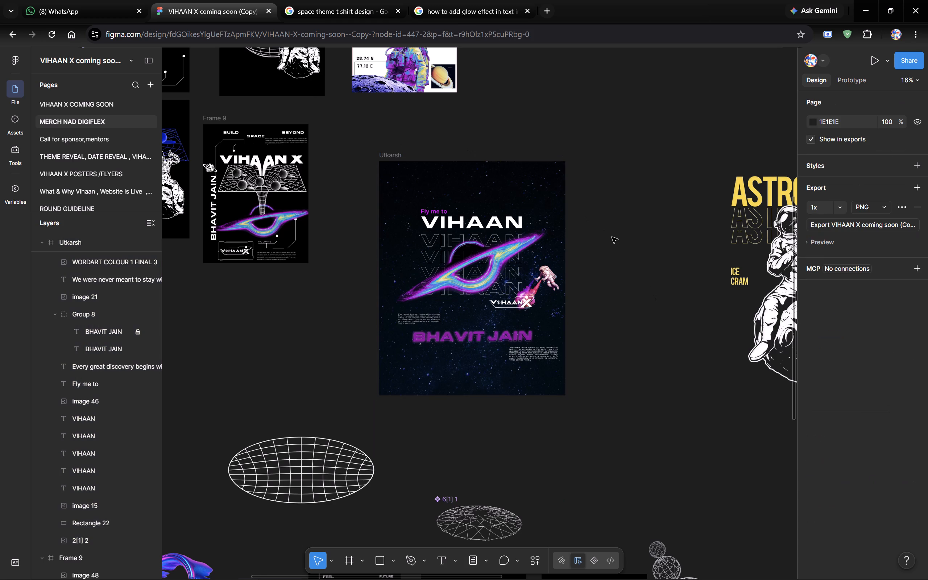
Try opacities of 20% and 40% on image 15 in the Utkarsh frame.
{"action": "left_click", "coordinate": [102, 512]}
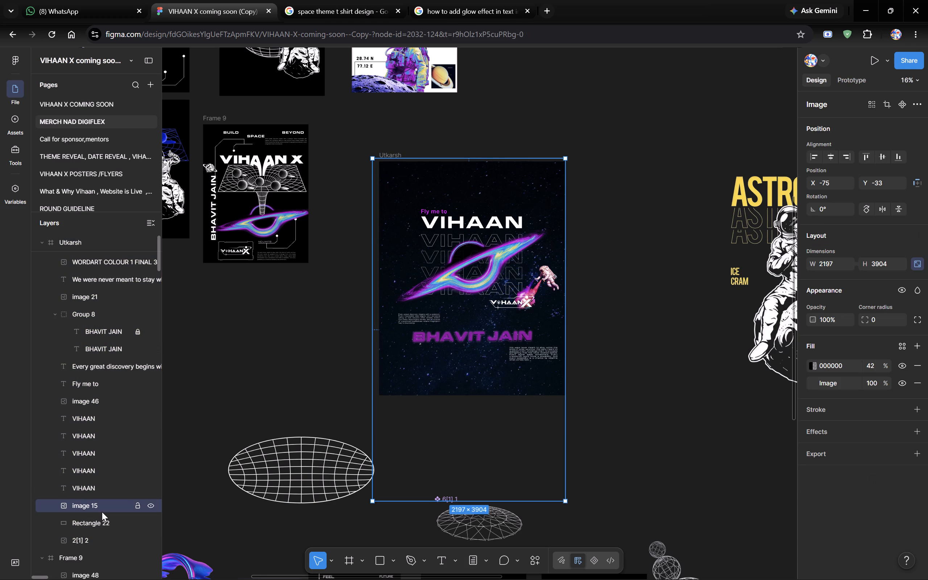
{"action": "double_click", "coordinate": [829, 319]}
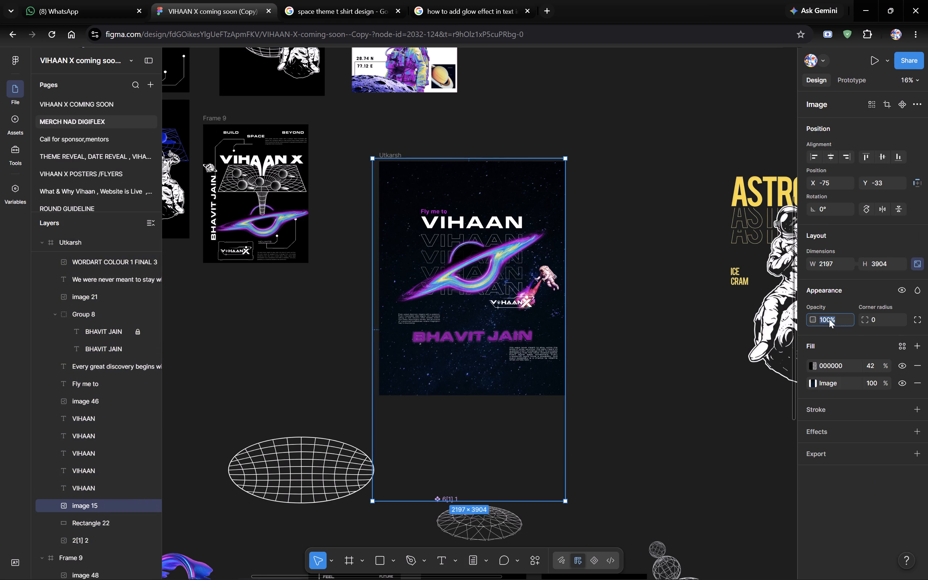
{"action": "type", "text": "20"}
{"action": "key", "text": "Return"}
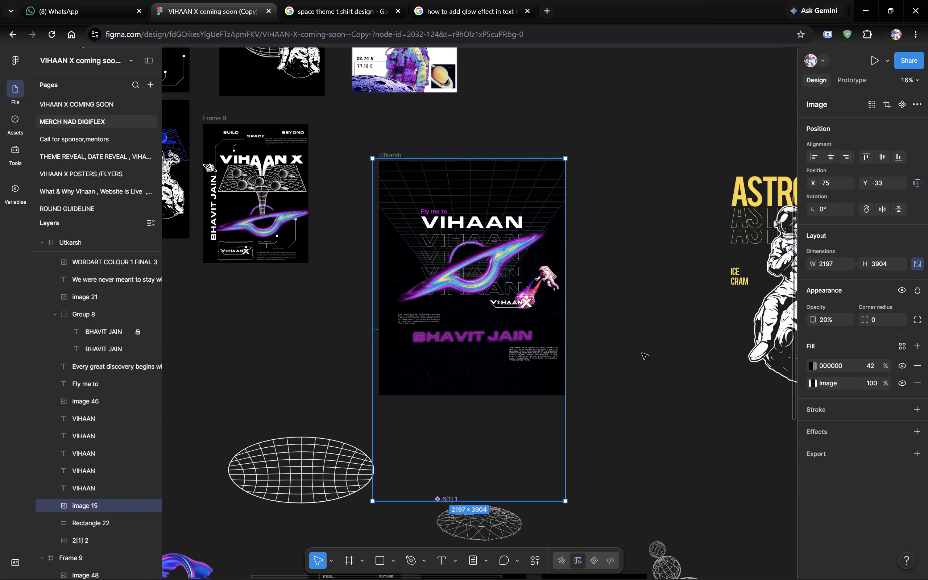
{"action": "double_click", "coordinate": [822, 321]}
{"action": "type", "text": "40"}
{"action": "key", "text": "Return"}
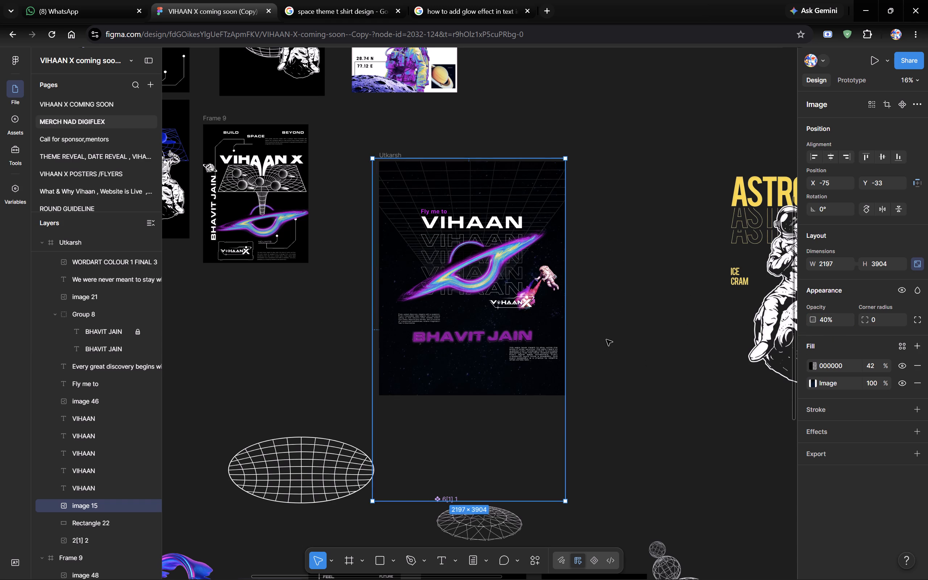
Examine the balance of stars and grid in the Utkarsh frame, close up and alongside the neighbouring merch designs.
{"action": "scroll", "coordinate": [606, 340], "scroll_direction": "right", "scroll_amount": 3}
{"action": "scroll", "coordinate": [606, 340], "scroll_direction": "up", "scroll_amount": 1}
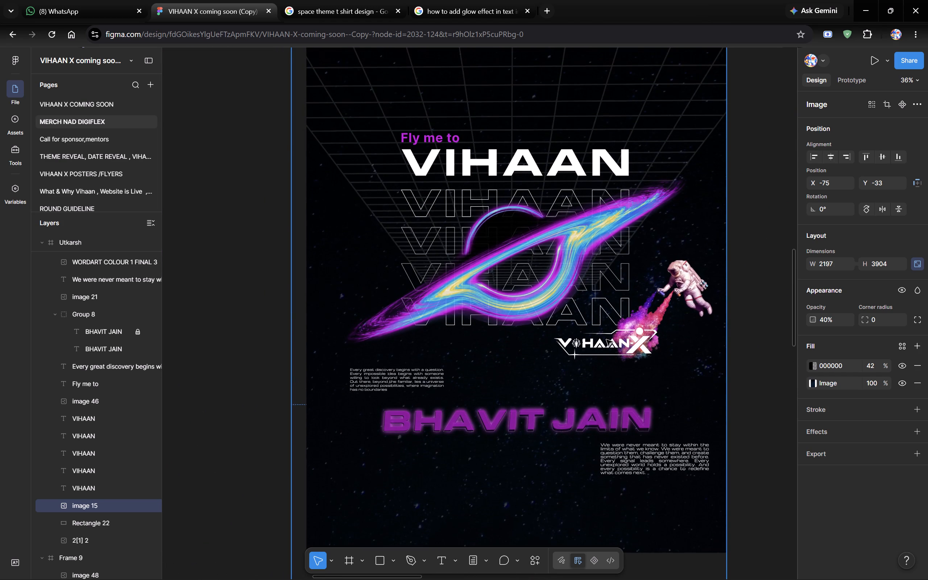
{"action": "scroll", "coordinate": [606, 340], "scroll_direction": "up", "scroll_amount": 1}
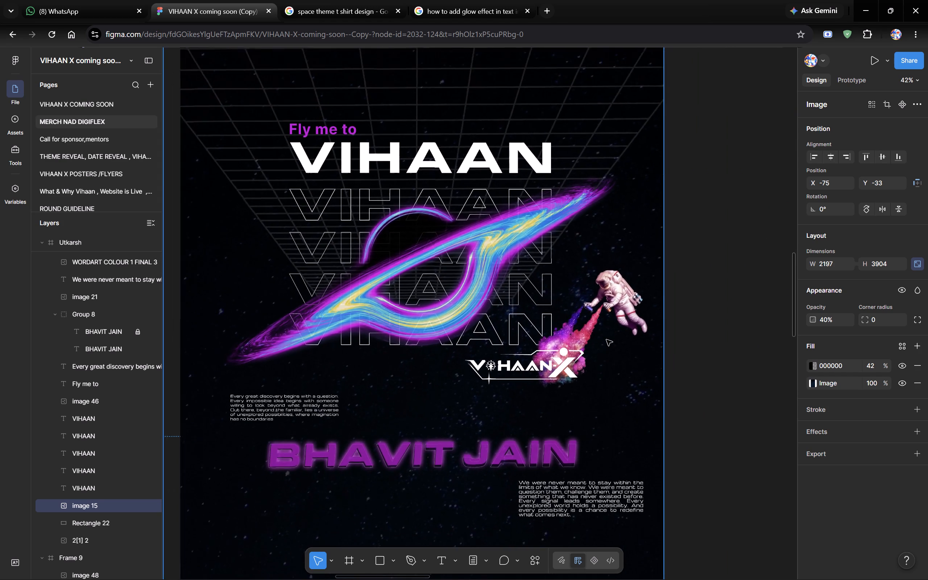
{"action": "scroll", "coordinate": [606, 340], "scroll_direction": "left", "scroll_amount": 1}
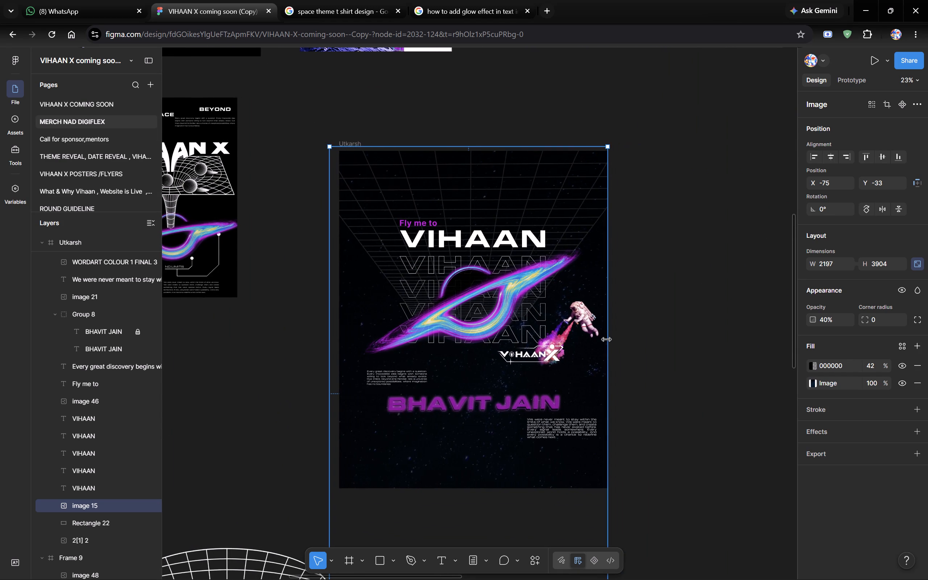
{"action": "left_click", "coordinate": [606, 340]}
{"action": "scroll", "coordinate": [606, 340], "scroll_direction": "right", "scroll_amount": 1}
{"action": "scroll", "coordinate": [606, 340], "scroll_direction": "down", "scroll_amount": 1}
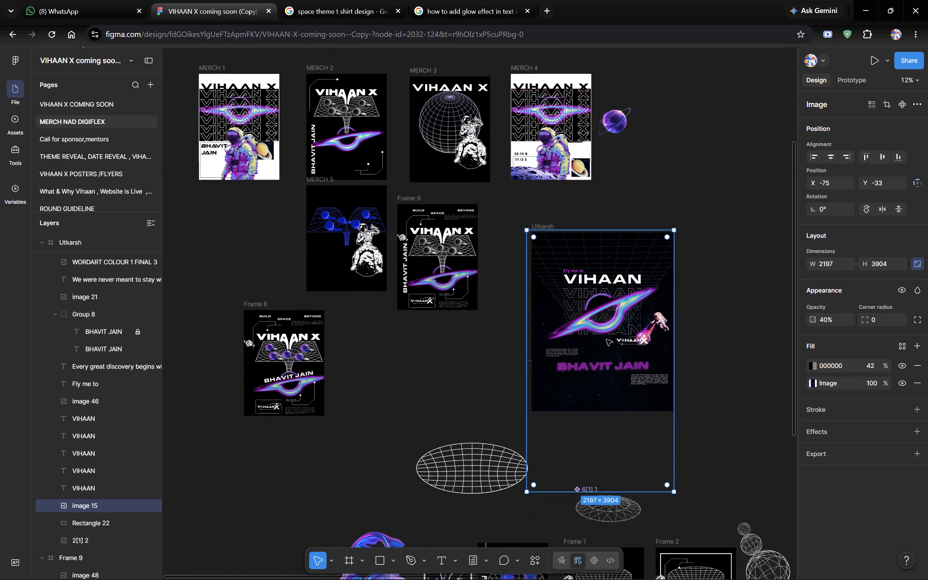
{"action": "scroll", "coordinate": [606, 340], "scroll_direction": "down", "scroll_amount": 1}
{"action": "scroll", "coordinate": [606, 340], "scroll_direction": "left", "scroll_amount": 1}
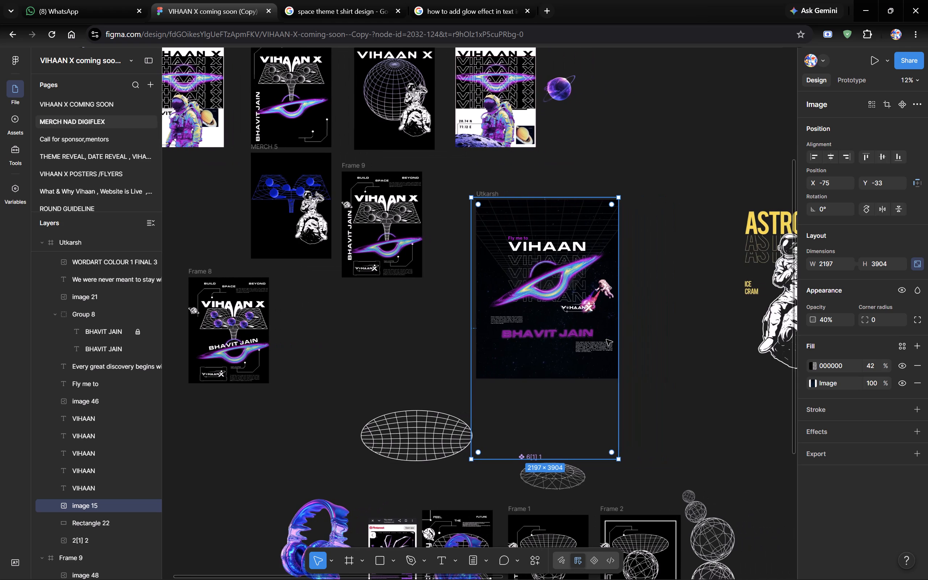
{"action": "scroll", "coordinate": [606, 340], "scroll_direction": "right", "scroll_amount": 4}
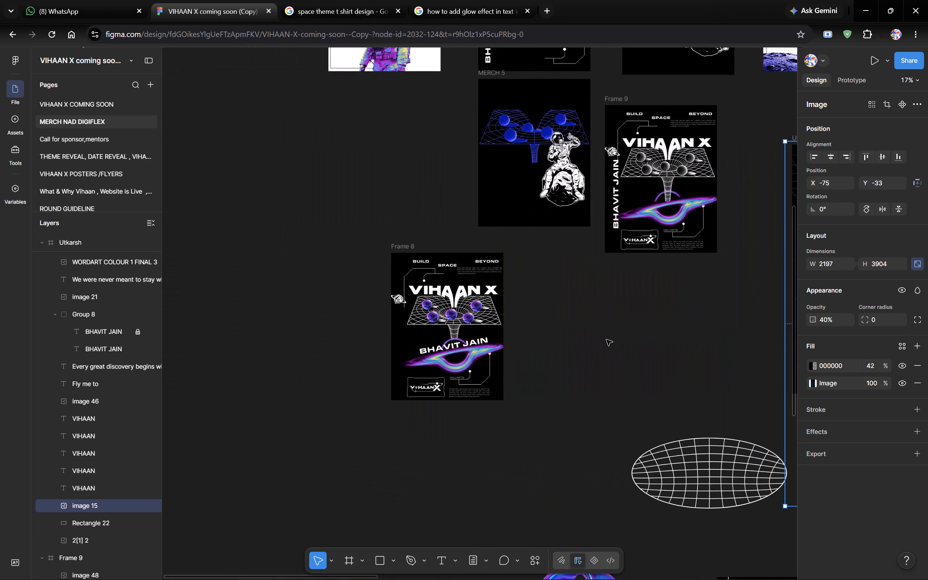
{"action": "scroll", "coordinate": [606, 340], "scroll_direction": "left", "scroll_amount": 1}
{"action": "scroll", "coordinate": [606, 340], "scroll_direction": "right", "scroll_amount": 3}
{"action": "scroll", "coordinate": [606, 340], "scroll_direction": "left", "scroll_amount": 5}
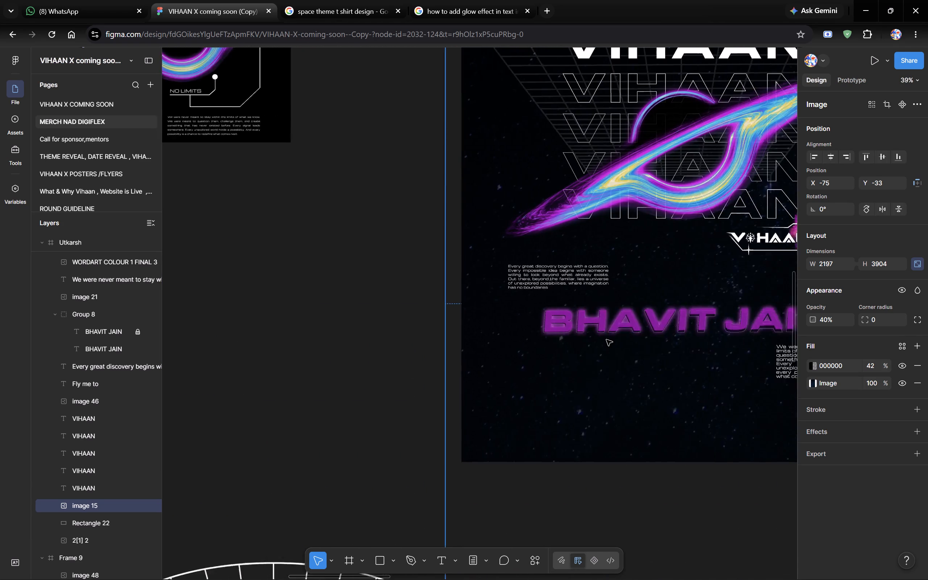
{"action": "scroll", "coordinate": [606, 340], "scroll_direction": "left", "scroll_amount": 1}
{"action": "scroll", "coordinate": [606, 340], "scroll_direction": "up", "scroll_amount": 1}
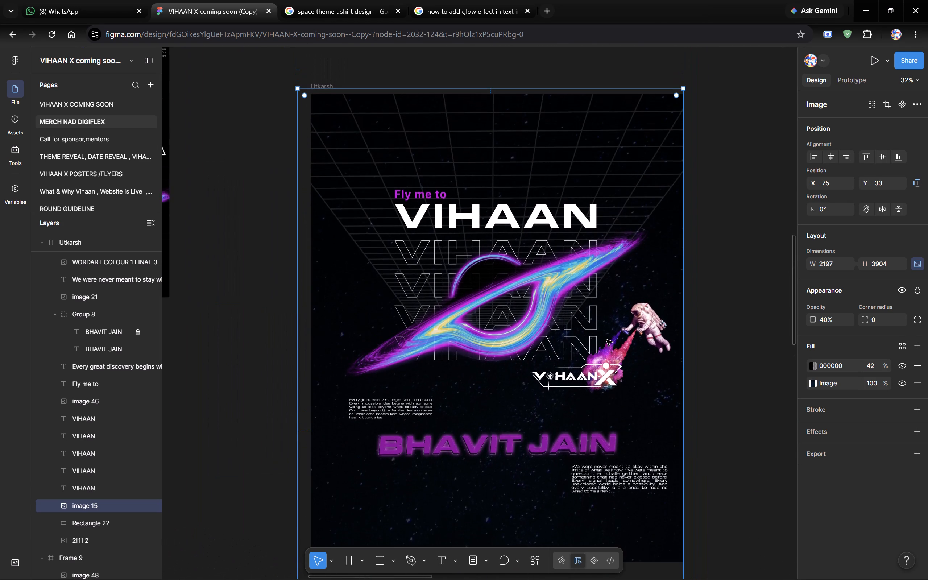
{"action": "scroll", "coordinate": [606, 340], "scroll_direction": "up", "scroll_amount": 1}
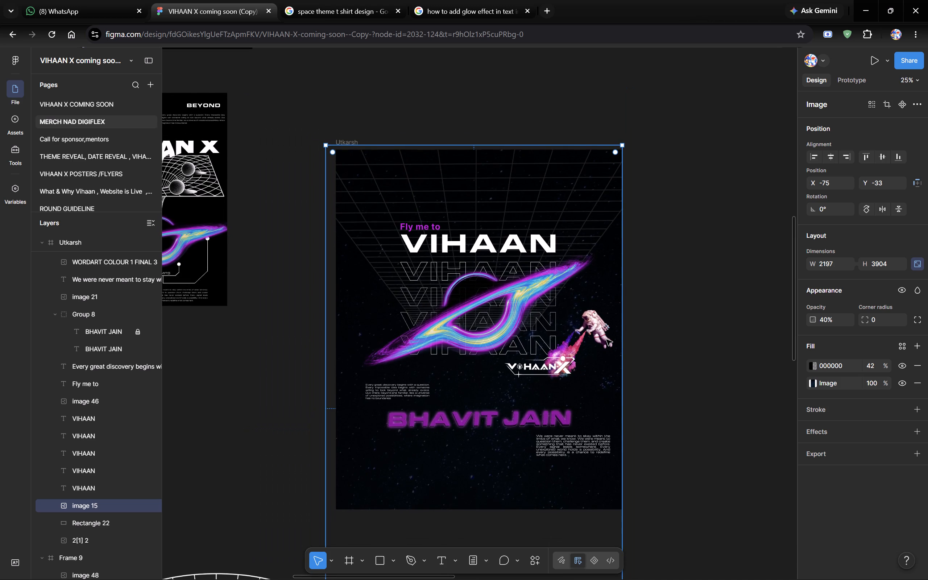
Set the opacity of image 15 in the Utkarsh frame to 50%.
{"action": "left_click", "coordinate": [824, 319]}
{"action": "type", "text": "50"}
{"action": "key", "text": "Return"}
{"action": "left_click", "coordinate": [685, 280]}
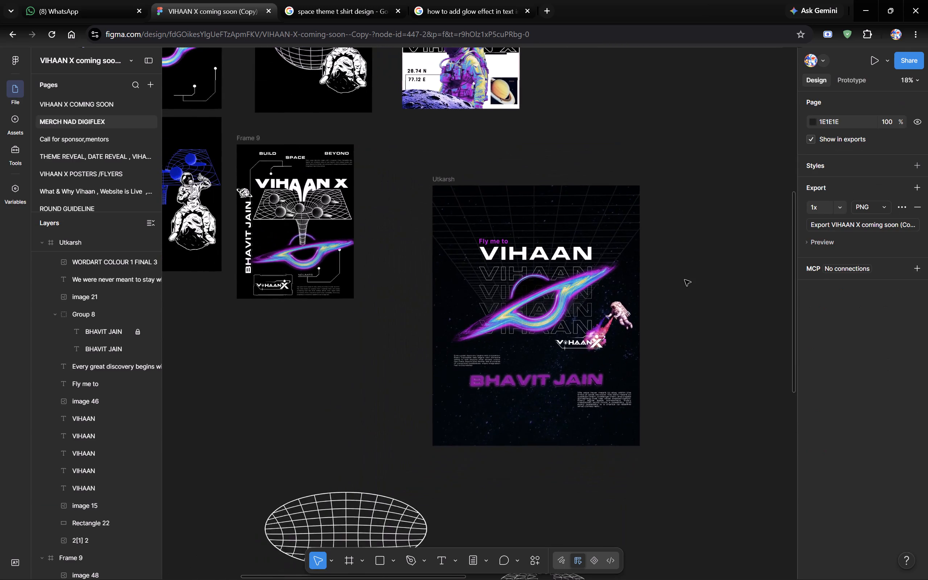
Copy the glowing astronaut, image 22, from the FINAL FINAL banner and paste it near the Utkarsh frame.
{"action": "scroll", "coordinate": [685, 280], "scroll_direction": "up", "scroll_amount": 2}
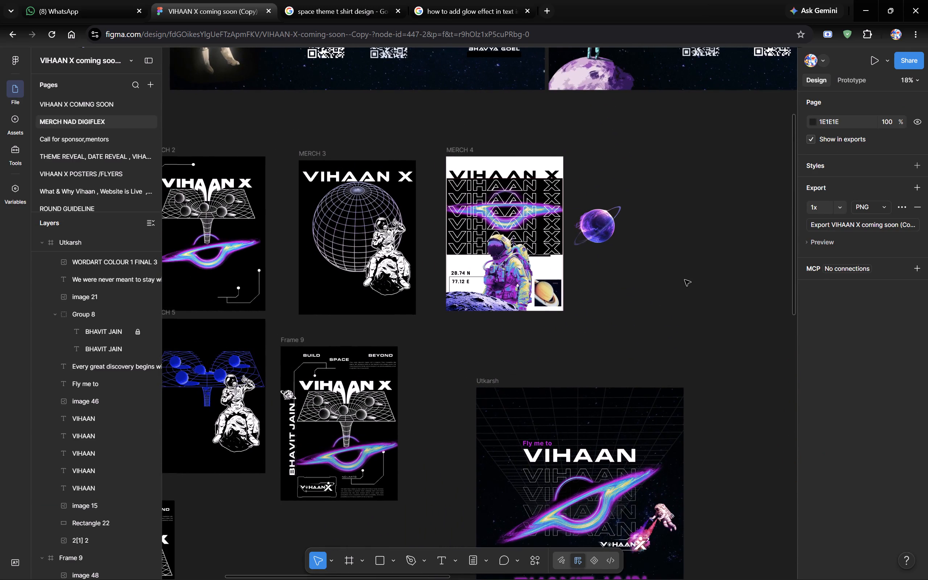
{"action": "scroll", "coordinate": [685, 280], "scroll_direction": "up", "scroll_amount": 2}
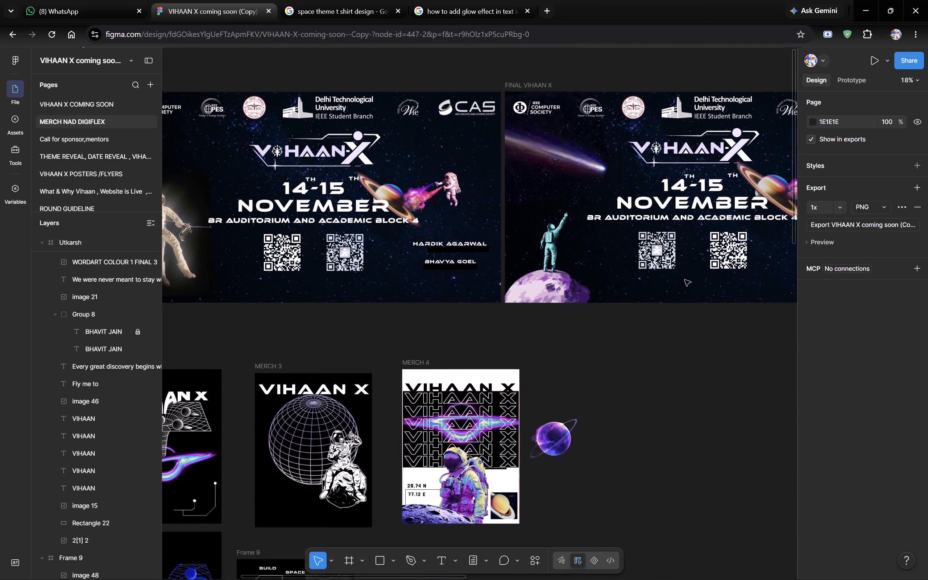
{"action": "scroll", "coordinate": [685, 280], "scroll_direction": "up", "scroll_amount": 1}
{"action": "scroll", "coordinate": [685, 280], "scroll_direction": "right", "scroll_amount": 1}
{"action": "left_click", "coordinate": [286, 255]}
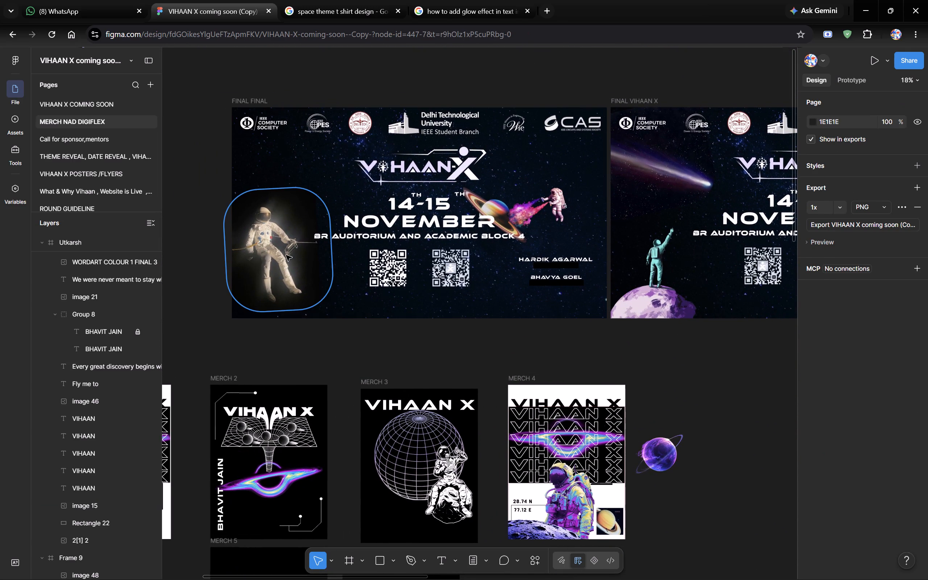
{"action": "key", "text": "ctrl+c"}
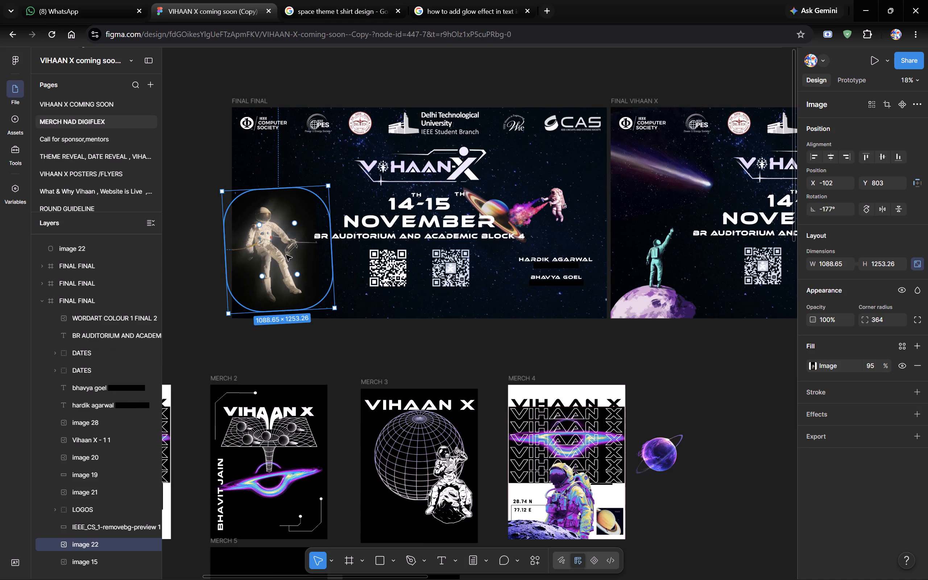
{"action": "scroll", "coordinate": [286, 255], "scroll_direction": "down", "scroll_amount": 6}
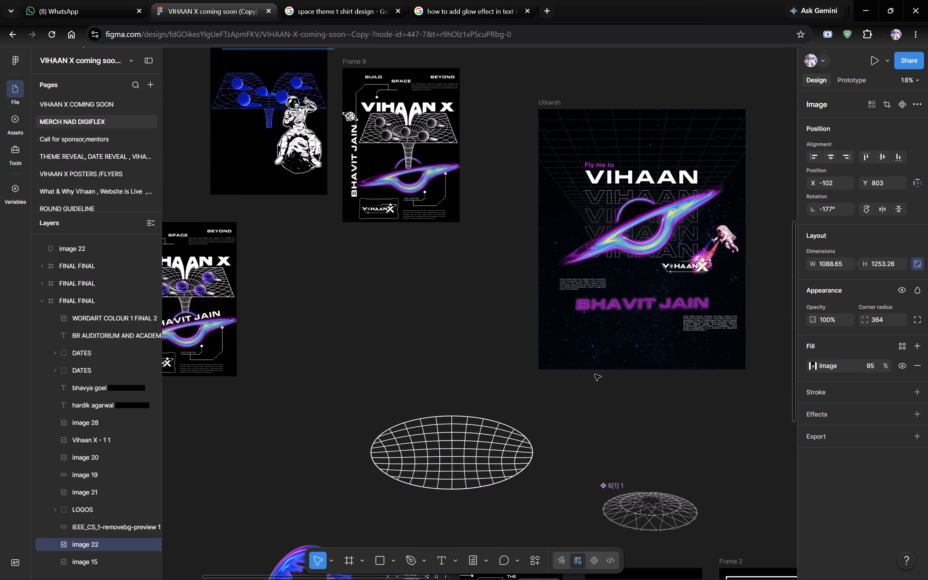
{"action": "left_click", "coordinate": [611, 372]}
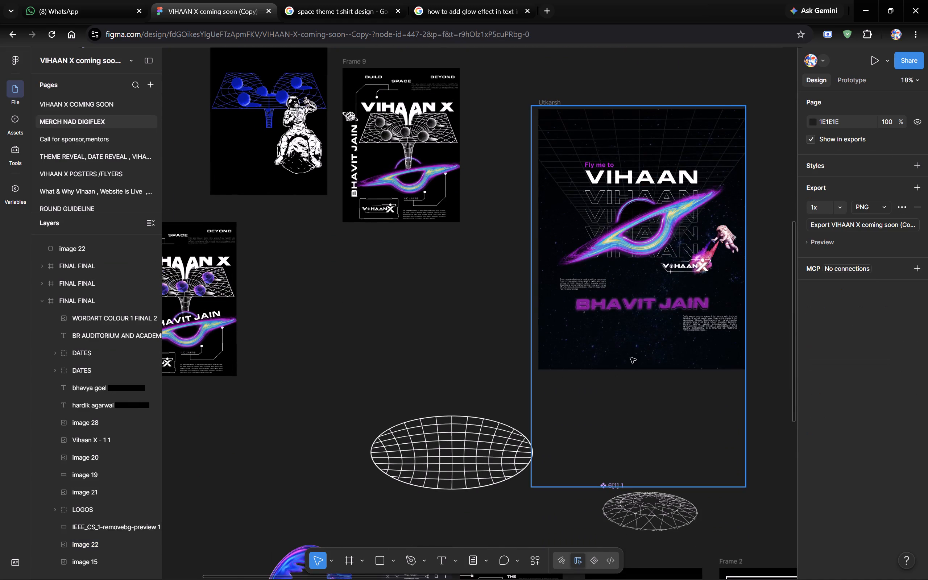
{"action": "key", "text": "ctrl+v"}
Move the pasted astronaut into the Utkarsh frame's lower-left corner and scale it down to about 742 × 854.
{"action": "left_click_drag", "start_coordinate": [504, 307], "coordinate": [573, 321]}
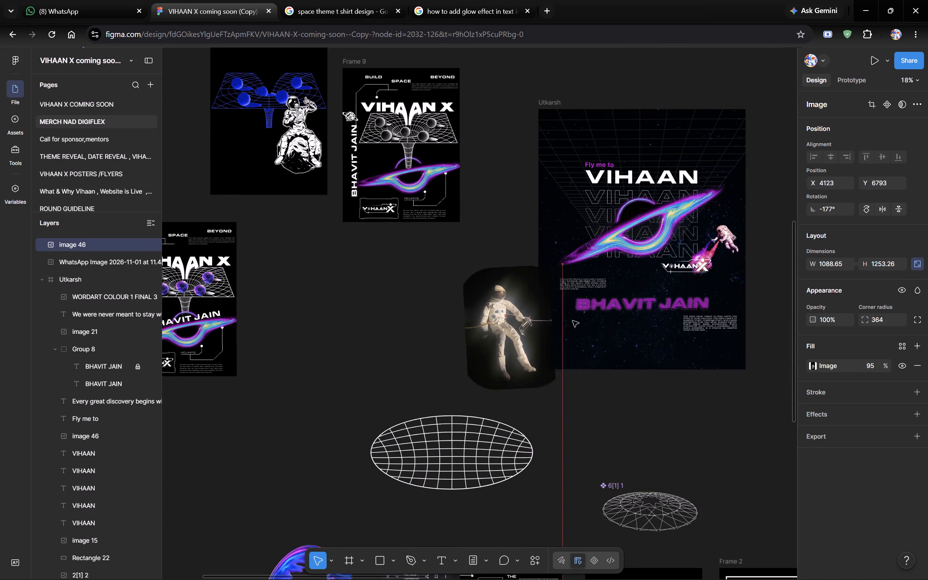
{"action": "left_click_drag", "start_coordinate": [573, 321], "coordinate": [593, 374]}
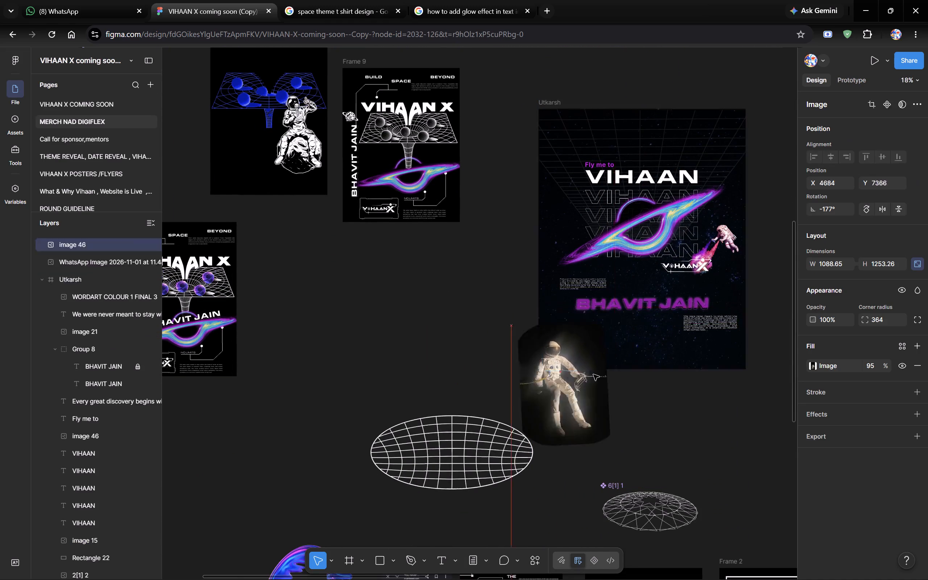
{"action": "left_click_drag", "start_coordinate": [593, 374], "coordinate": [598, 357]}
{"action": "left_click_drag", "start_coordinate": [631, 425], "coordinate": [594, 367]}
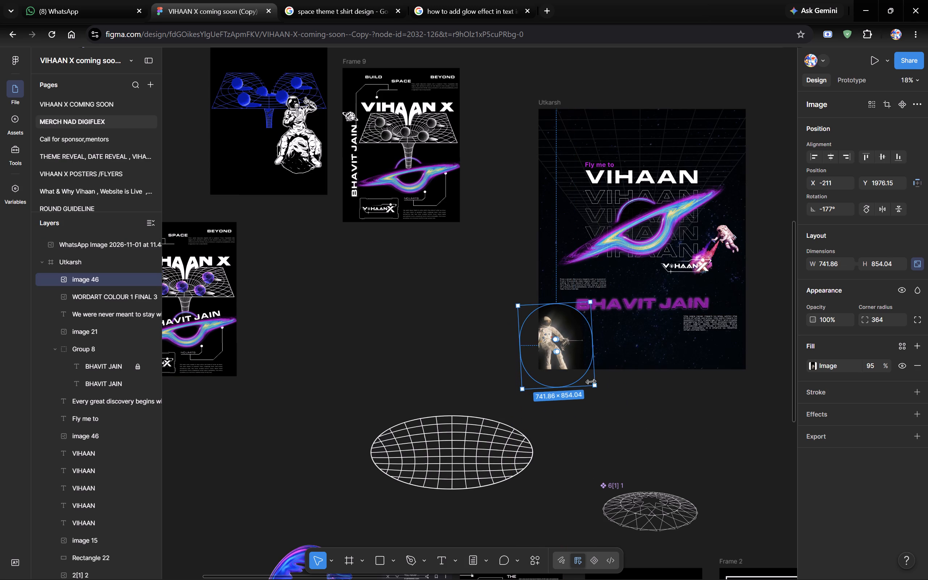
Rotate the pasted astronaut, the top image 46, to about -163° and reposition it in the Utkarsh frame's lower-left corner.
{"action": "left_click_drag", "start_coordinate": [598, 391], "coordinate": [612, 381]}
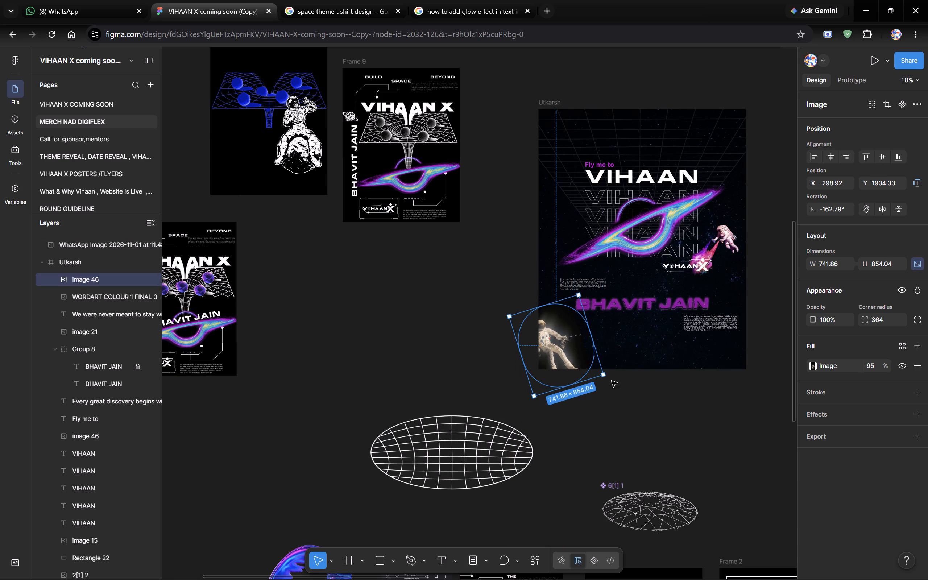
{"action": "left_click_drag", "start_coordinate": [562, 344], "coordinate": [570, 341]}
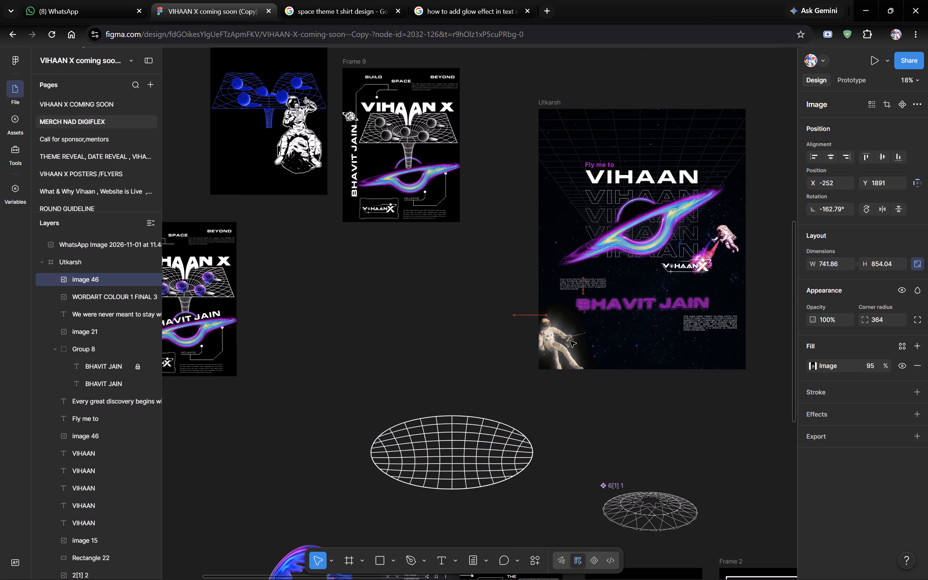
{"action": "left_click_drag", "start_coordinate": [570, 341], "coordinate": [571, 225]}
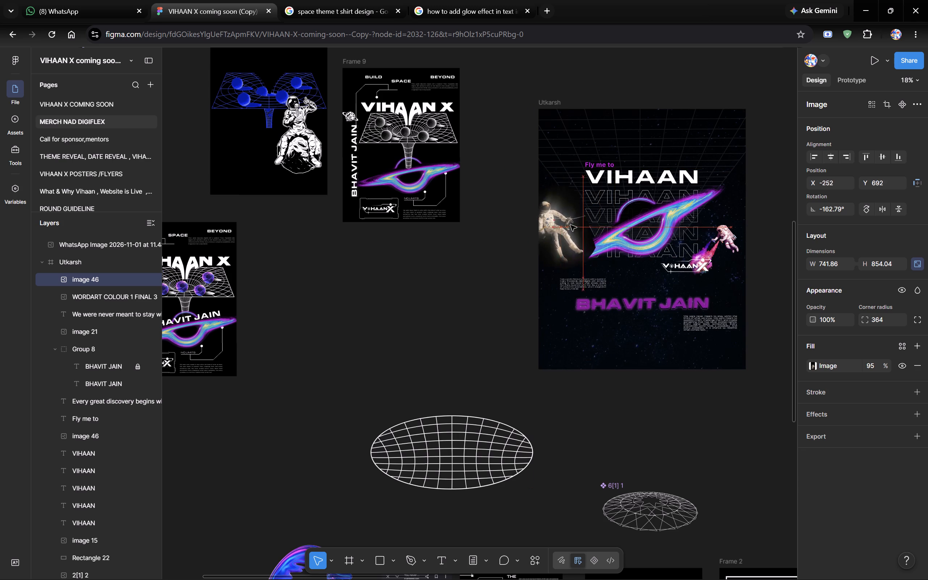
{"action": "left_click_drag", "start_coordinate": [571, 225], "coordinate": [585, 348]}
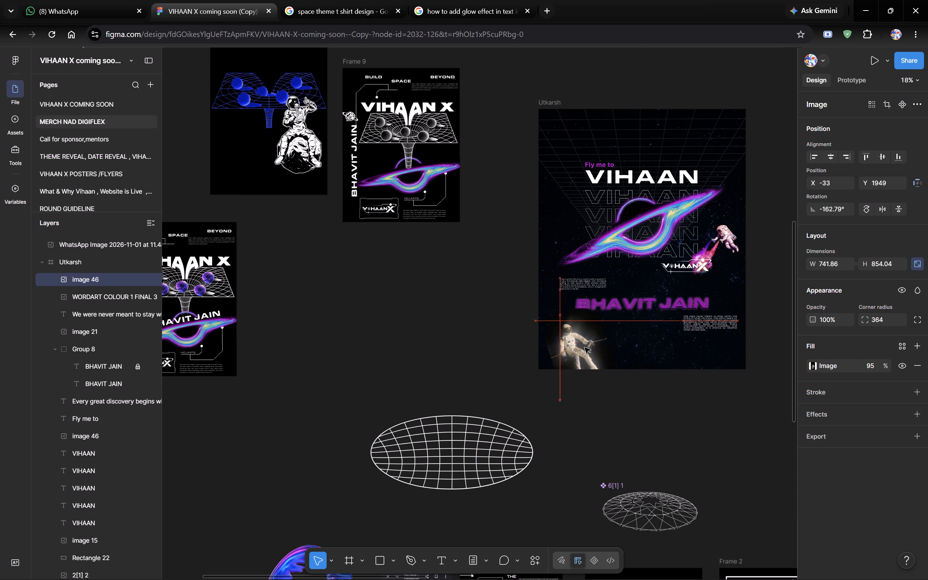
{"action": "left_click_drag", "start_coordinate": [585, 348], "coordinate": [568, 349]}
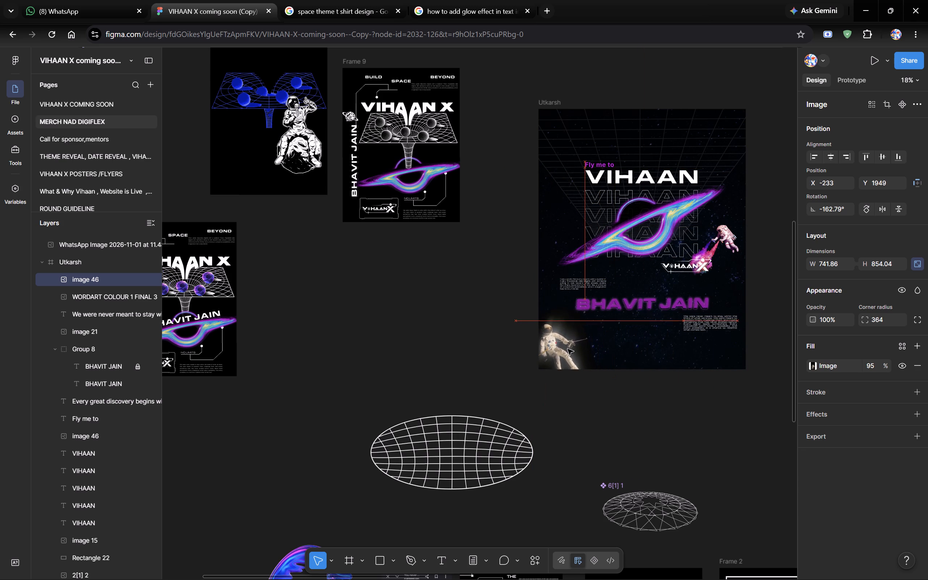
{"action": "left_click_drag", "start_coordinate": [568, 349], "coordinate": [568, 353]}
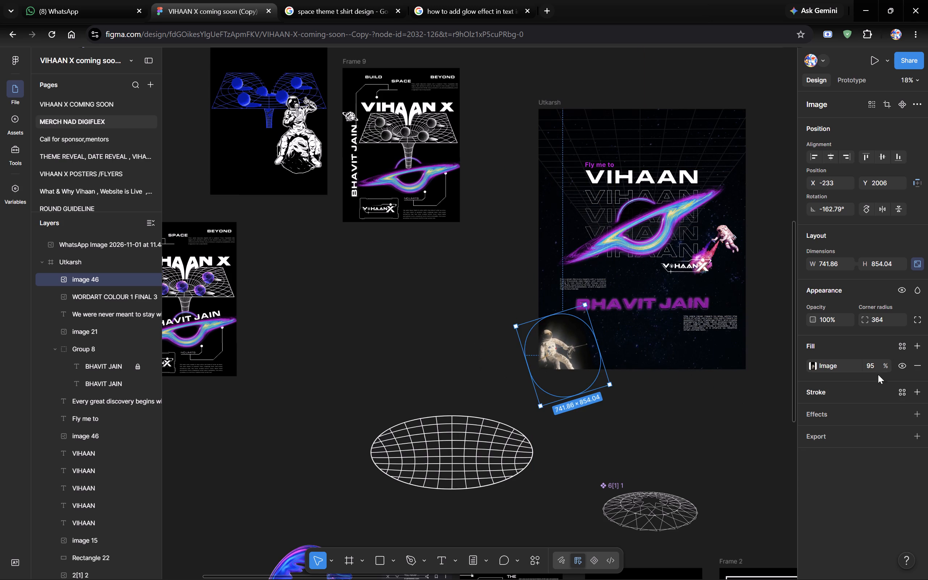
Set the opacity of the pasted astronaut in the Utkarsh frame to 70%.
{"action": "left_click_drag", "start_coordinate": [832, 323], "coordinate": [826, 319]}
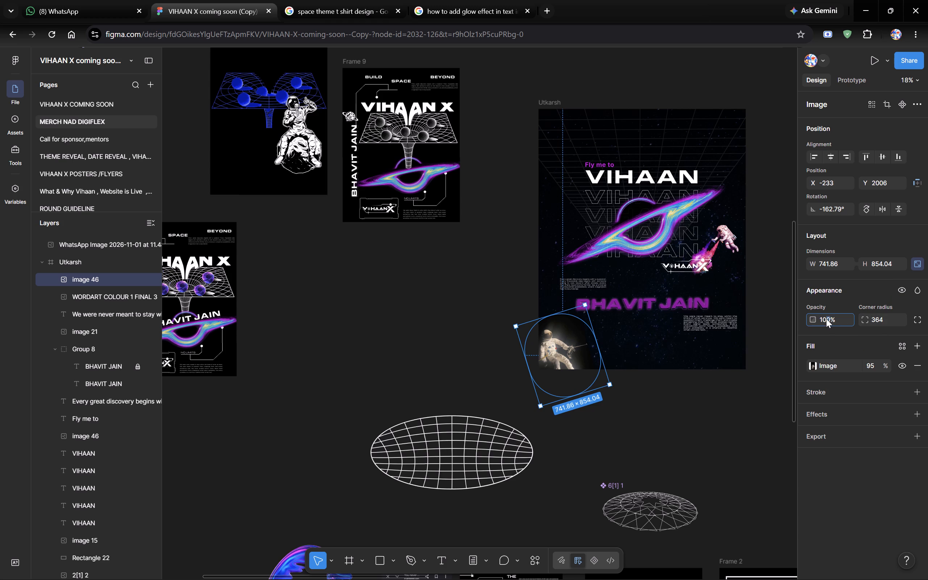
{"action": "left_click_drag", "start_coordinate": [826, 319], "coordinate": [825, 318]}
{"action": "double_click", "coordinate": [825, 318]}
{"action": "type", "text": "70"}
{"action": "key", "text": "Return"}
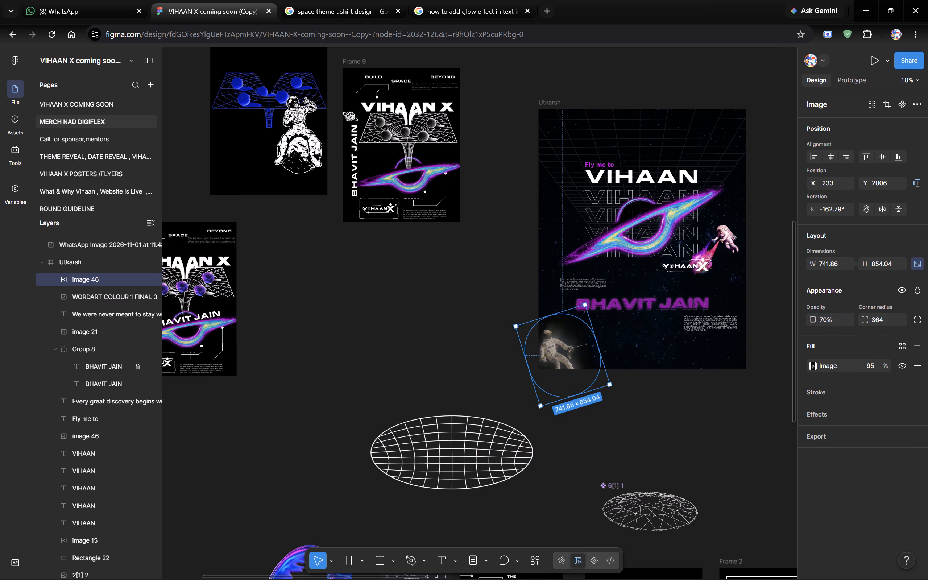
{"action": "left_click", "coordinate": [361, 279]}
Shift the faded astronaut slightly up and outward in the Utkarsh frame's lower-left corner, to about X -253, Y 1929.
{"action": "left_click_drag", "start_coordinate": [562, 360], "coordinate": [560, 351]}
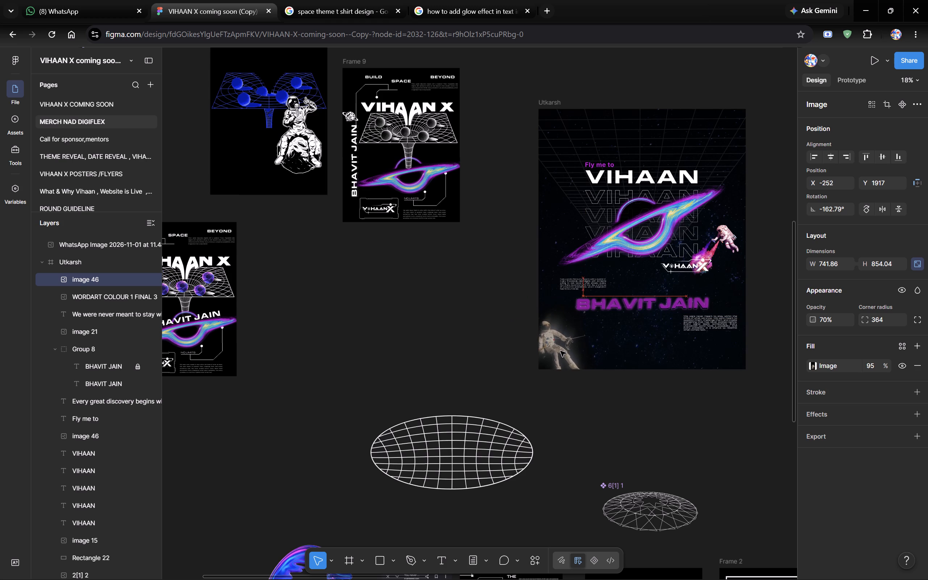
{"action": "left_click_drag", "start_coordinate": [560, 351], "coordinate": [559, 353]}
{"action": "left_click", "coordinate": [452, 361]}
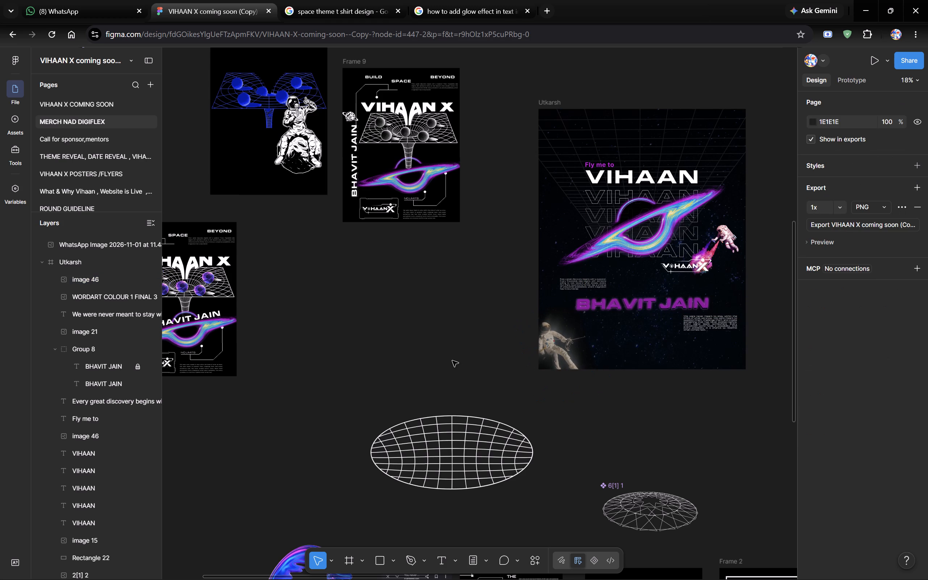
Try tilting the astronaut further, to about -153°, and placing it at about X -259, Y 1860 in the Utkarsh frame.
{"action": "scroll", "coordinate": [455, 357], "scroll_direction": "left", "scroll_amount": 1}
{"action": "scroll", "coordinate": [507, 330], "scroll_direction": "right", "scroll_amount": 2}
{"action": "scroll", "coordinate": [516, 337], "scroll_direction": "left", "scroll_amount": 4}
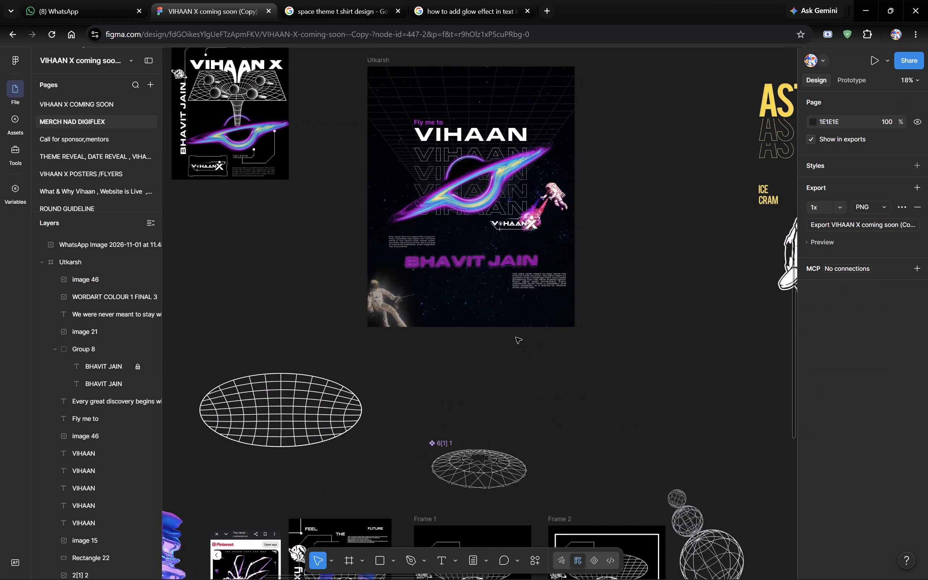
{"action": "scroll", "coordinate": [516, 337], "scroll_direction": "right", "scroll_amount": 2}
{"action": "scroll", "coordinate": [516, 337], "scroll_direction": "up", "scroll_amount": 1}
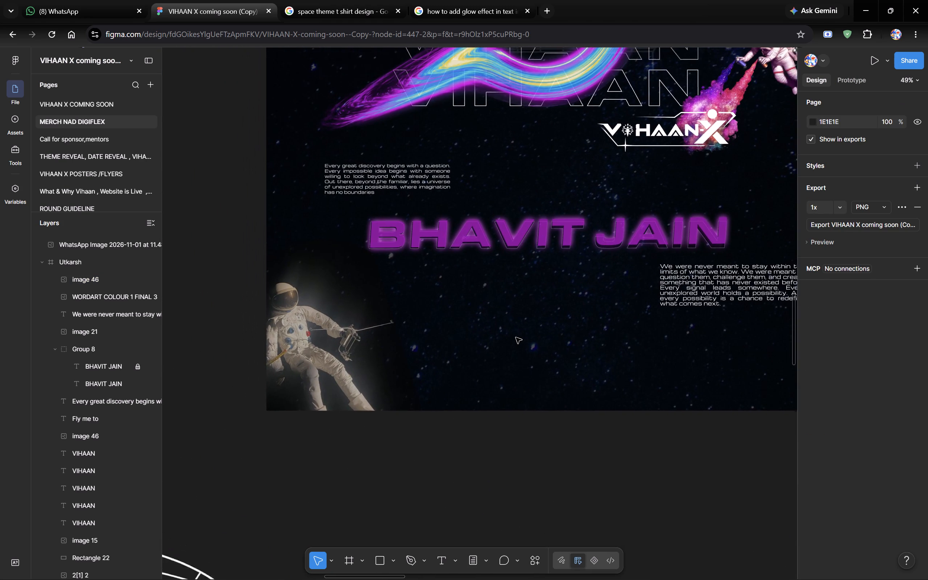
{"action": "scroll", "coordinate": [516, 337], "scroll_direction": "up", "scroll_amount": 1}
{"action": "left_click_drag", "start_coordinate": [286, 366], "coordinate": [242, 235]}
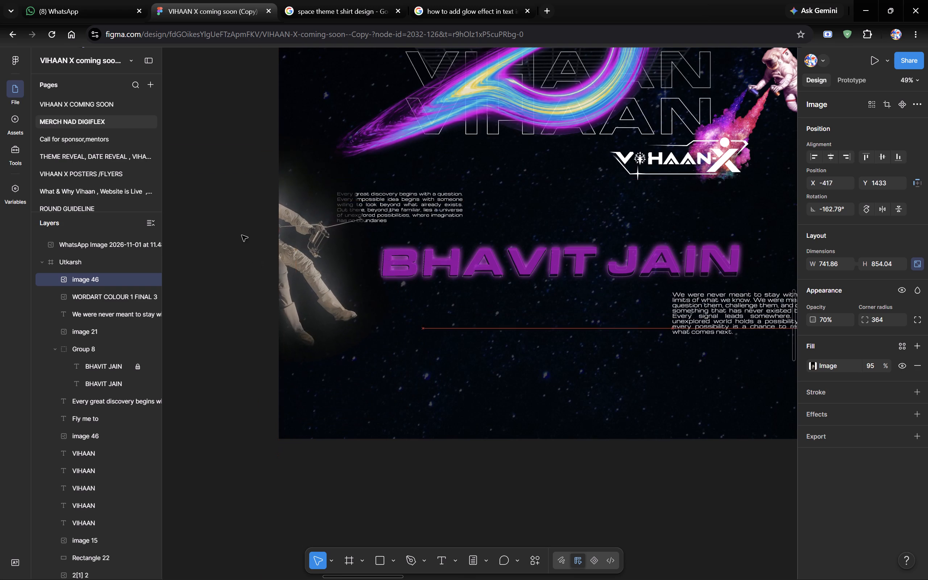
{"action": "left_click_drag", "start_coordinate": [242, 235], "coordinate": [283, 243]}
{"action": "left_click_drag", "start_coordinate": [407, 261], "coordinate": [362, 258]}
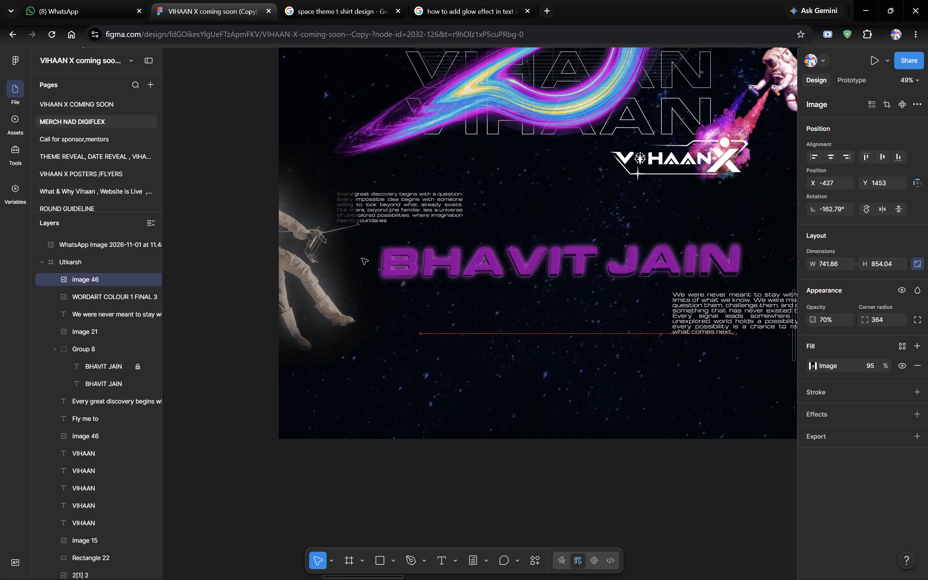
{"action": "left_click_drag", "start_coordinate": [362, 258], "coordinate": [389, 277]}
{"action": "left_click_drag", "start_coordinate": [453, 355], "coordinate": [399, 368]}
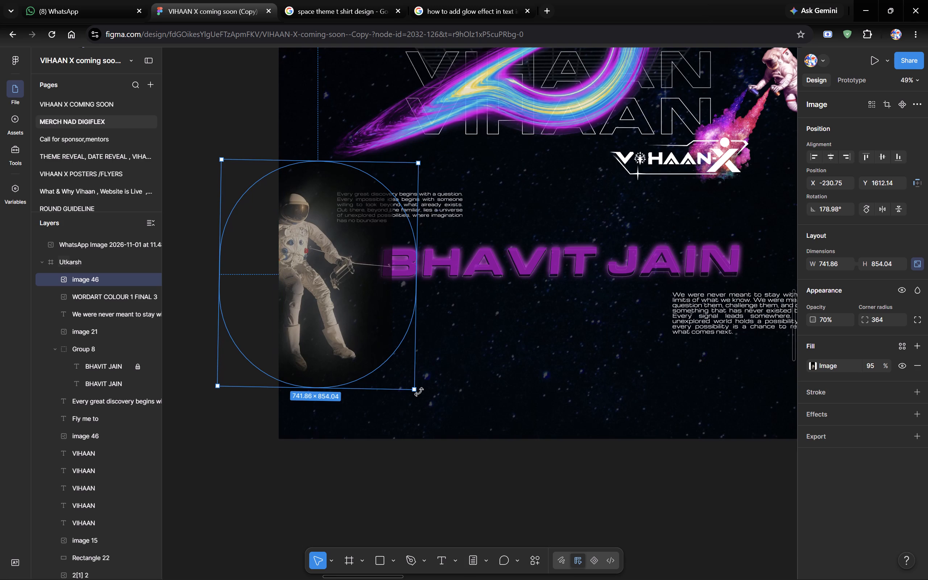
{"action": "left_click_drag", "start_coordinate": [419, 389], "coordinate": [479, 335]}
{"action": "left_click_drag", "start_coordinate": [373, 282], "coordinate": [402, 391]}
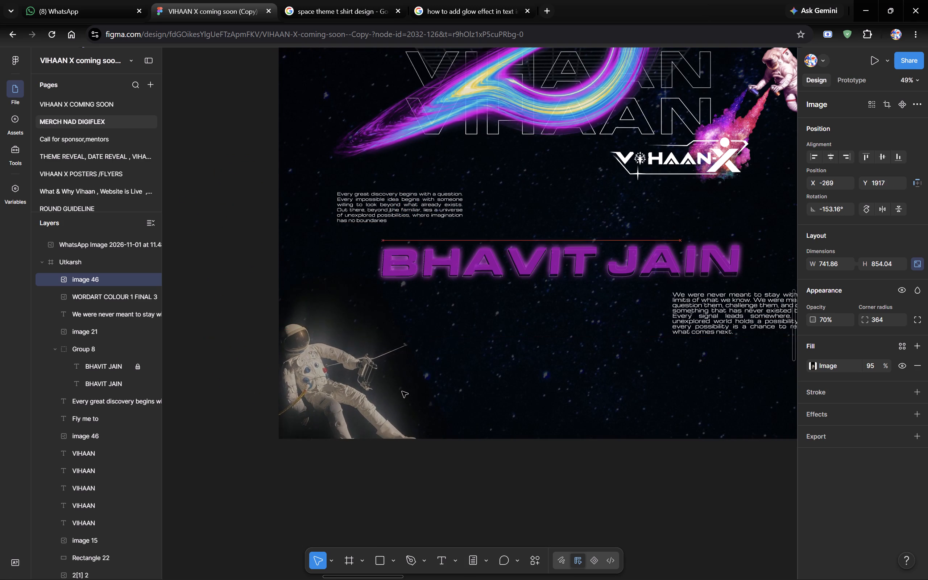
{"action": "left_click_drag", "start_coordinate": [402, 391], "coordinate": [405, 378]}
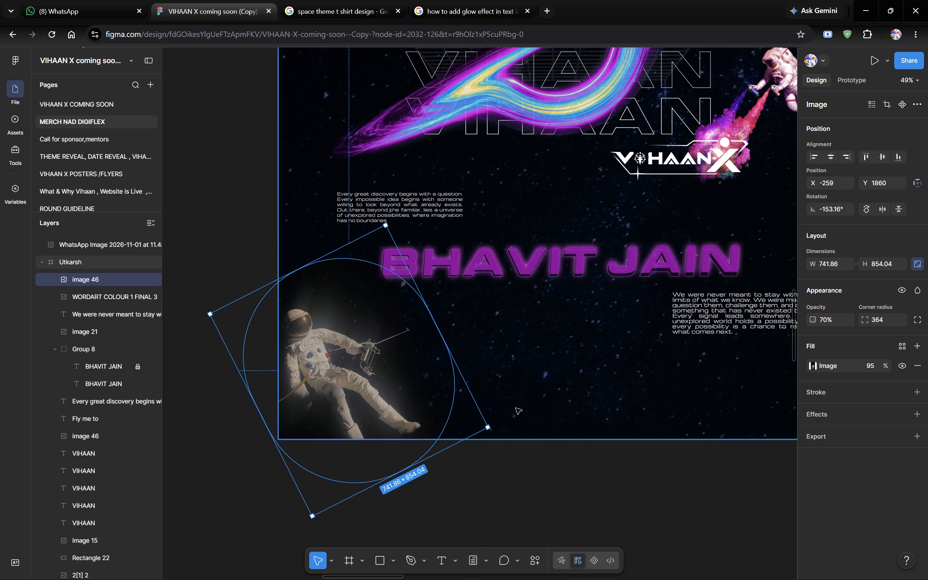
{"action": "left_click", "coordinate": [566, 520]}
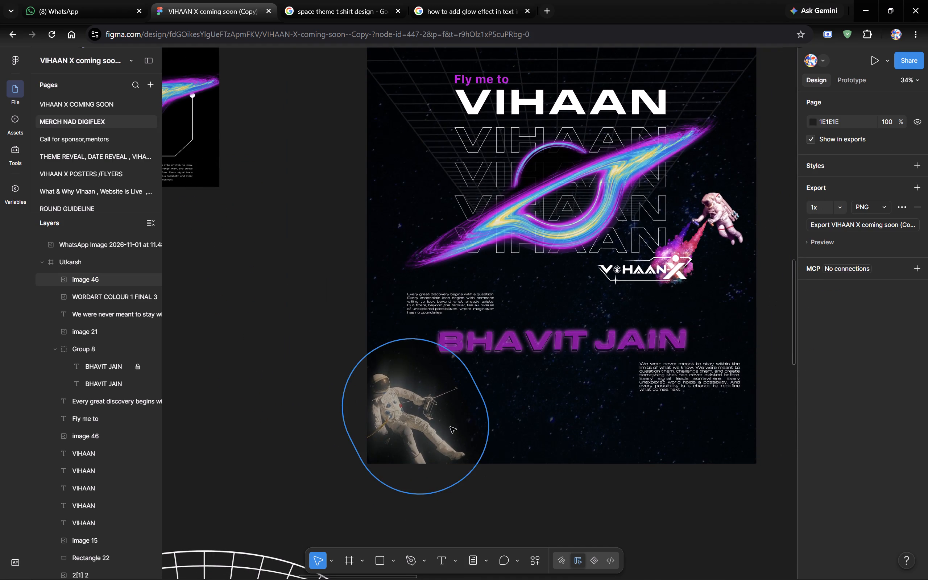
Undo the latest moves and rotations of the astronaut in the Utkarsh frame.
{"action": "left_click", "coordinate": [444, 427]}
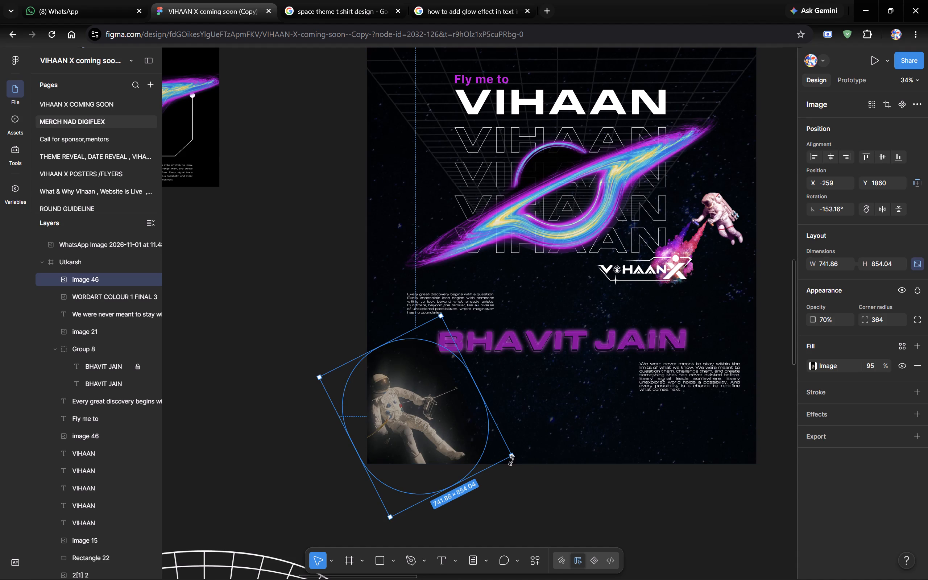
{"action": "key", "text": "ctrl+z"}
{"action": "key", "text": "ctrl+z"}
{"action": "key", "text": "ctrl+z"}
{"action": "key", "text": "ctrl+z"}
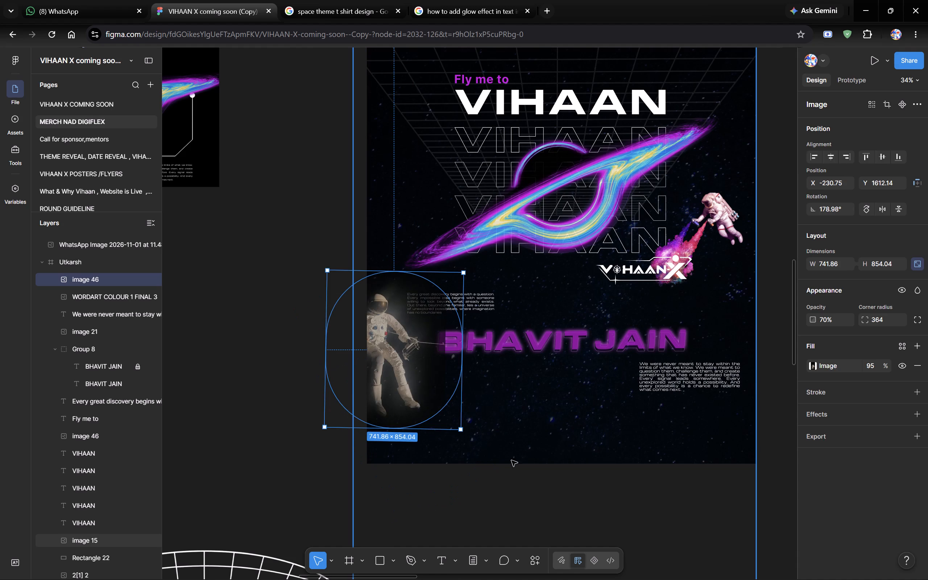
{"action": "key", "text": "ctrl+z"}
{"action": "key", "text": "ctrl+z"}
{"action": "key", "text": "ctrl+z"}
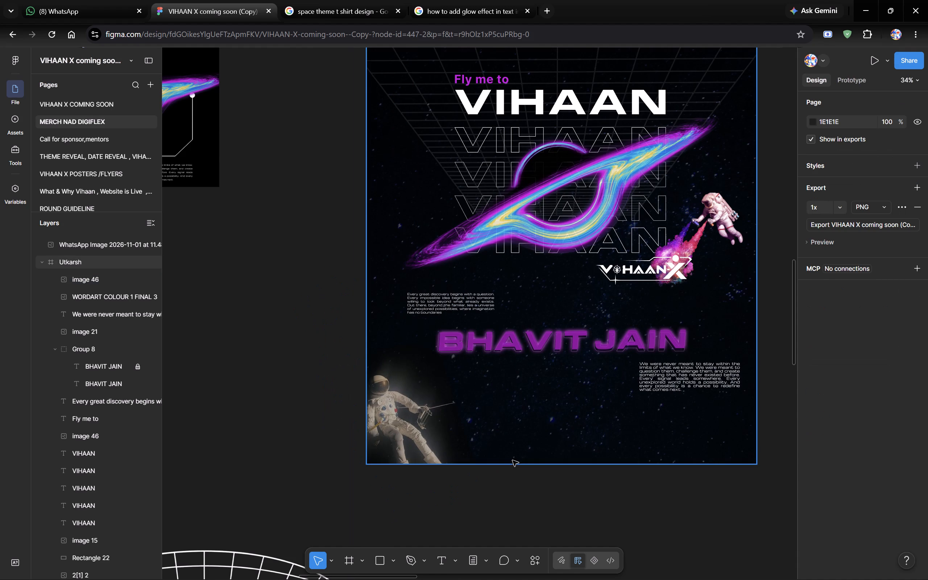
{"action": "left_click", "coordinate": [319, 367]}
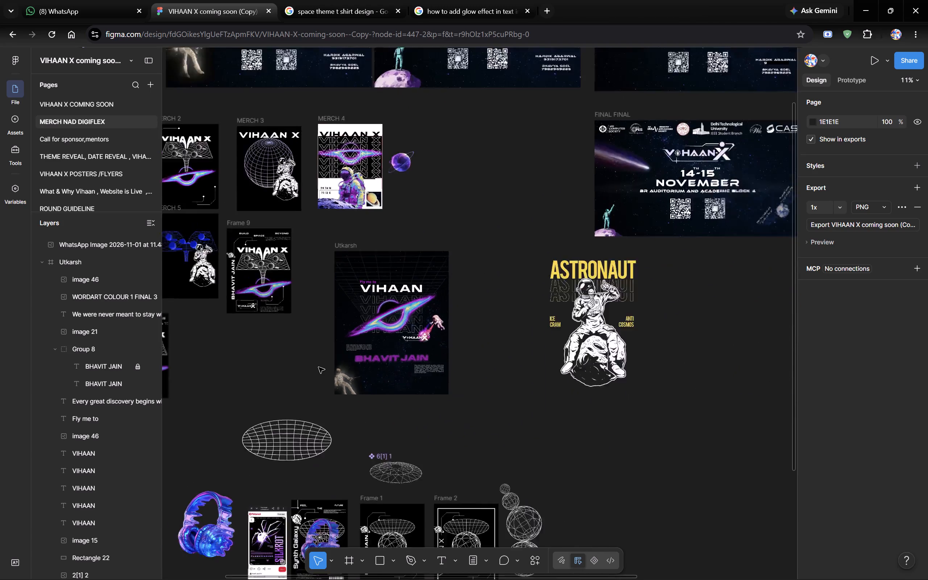
Examine the FINAL FINAL and FINAL VIHAAN X banners and the other merch designs for comparison with the Utkarsh frame.
{"action": "scroll", "coordinate": [406, 301], "scroll_direction": "up", "scroll_amount": 1}
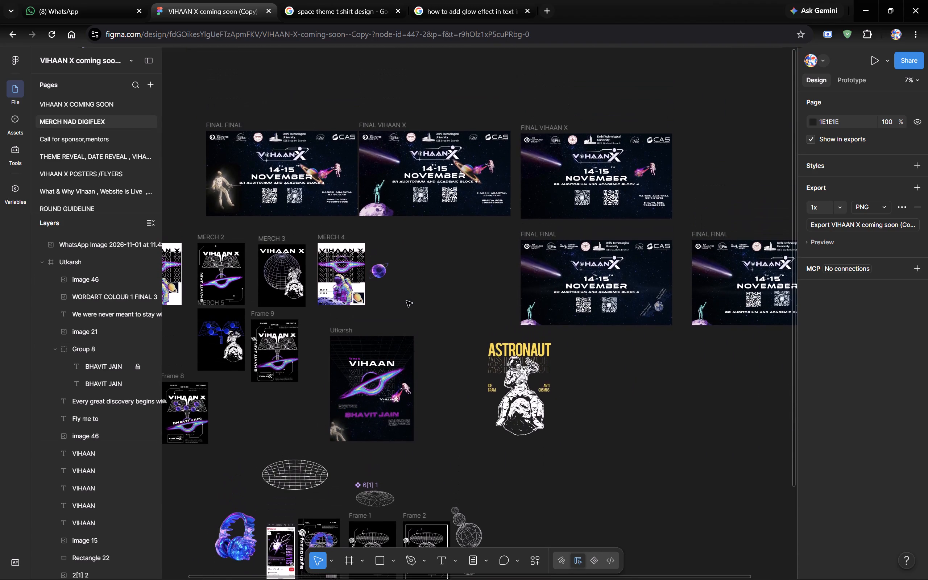
{"action": "scroll", "coordinate": [406, 301], "scroll_direction": "up", "scroll_amount": 2}
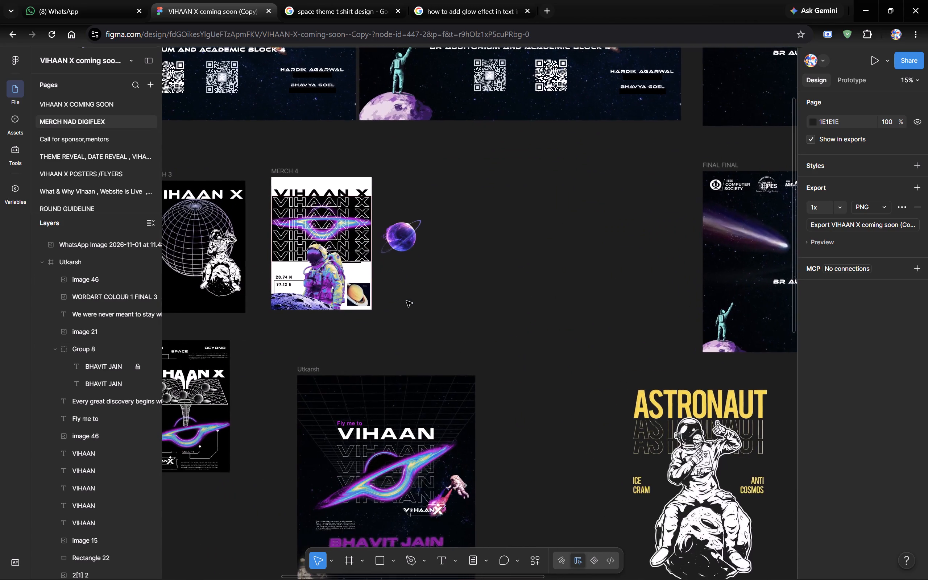
{"action": "scroll", "coordinate": [406, 301], "scroll_direction": "up", "scroll_amount": 4}
{"action": "scroll", "coordinate": [406, 301], "scroll_direction": "right", "scroll_amount": 2}
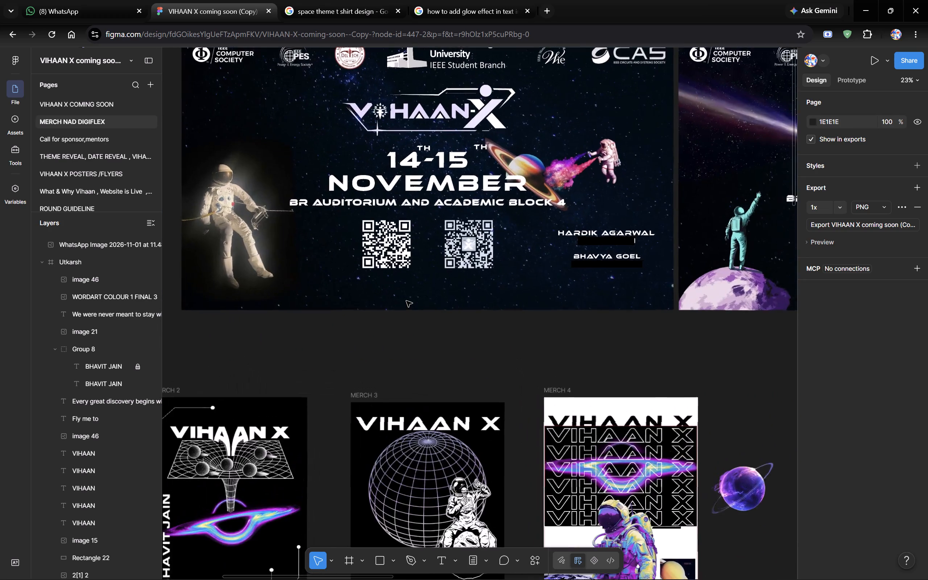
{"action": "scroll", "coordinate": [406, 301], "scroll_direction": "left", "scroll_amount": 9}
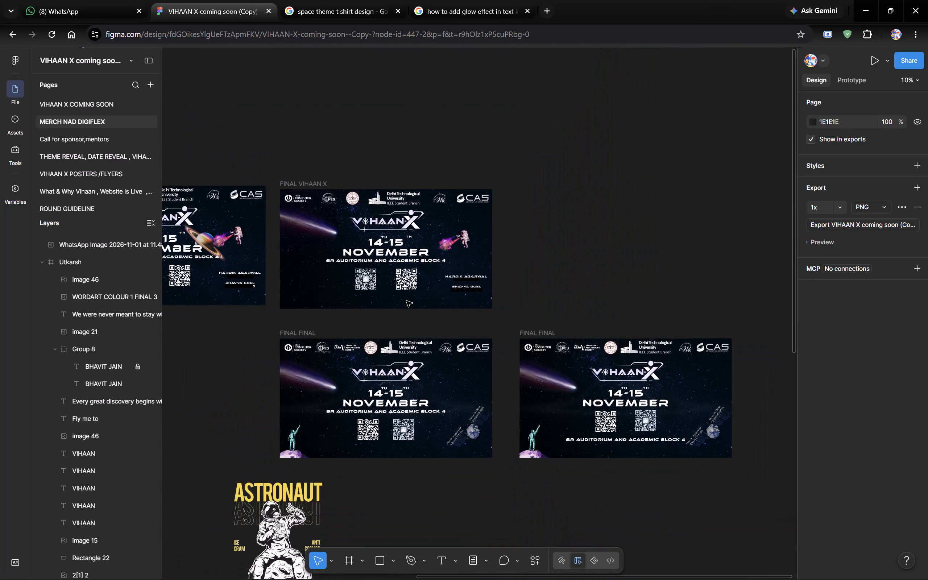
{"action": "scroll", "coordinate": [406, 301], "scroll_direction": "down", "scroll_amount": 1}
{"action": "scroll", "coordinate": [406, 301], "scroll_direction": "right", "scroll_amount": 4}
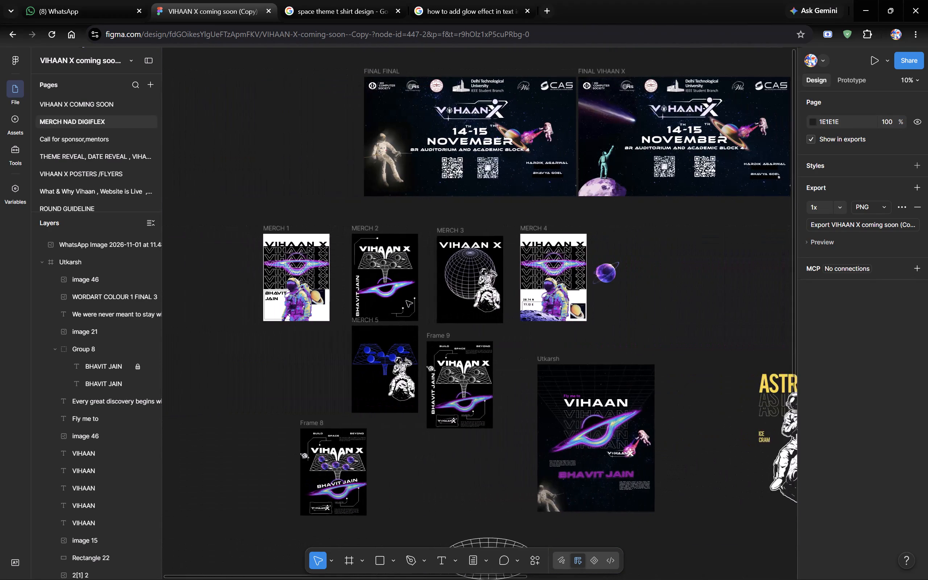
{"action": "scroll", "coordinate": [406, 301], "scroll_direction": "right", "scroll_amount": 3}
{"action": "scroll", "coordinate": [406, 301], "scroll_direction": "down", "scroll_amount": 1}
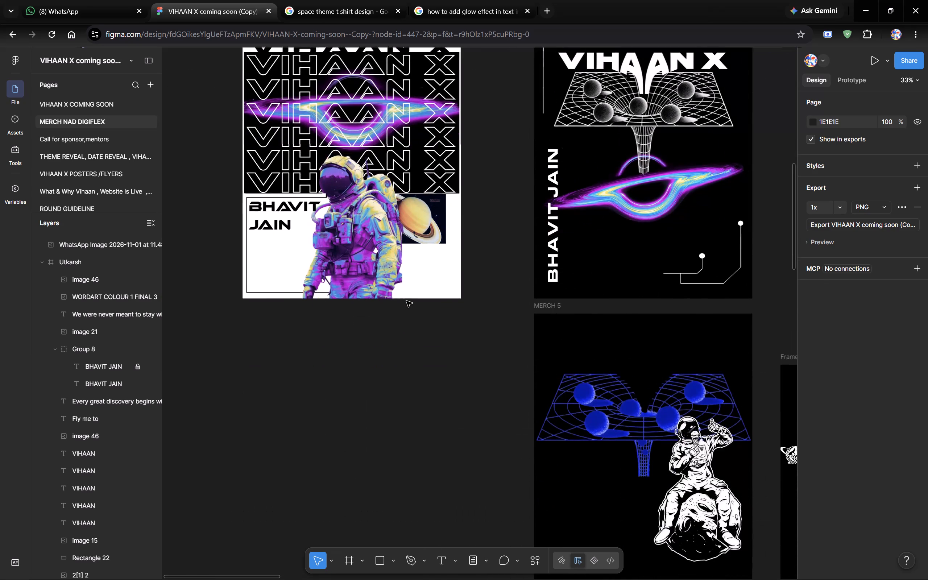
{"action": "scroll", "coordinate": [406, 301], "scroll_direction": "down", "scroll_amount": 2}
{"action": "scroll", "coordinate": [406, 301], "scroll_direction": "left", "scroll_amount": 5}
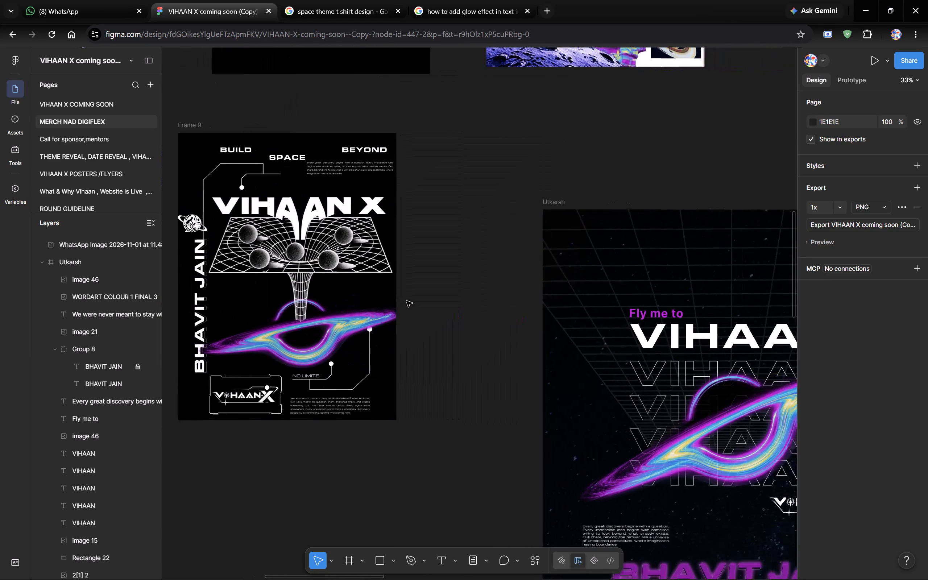
{"action": "scroll", "coordinate": [406, 301], "scroll_direction": "left", "scroll_amount": 2}
{"action": "scroll", "coordinate": [406, 301], "scroll_direction": "down", "scroll_amount": 2}
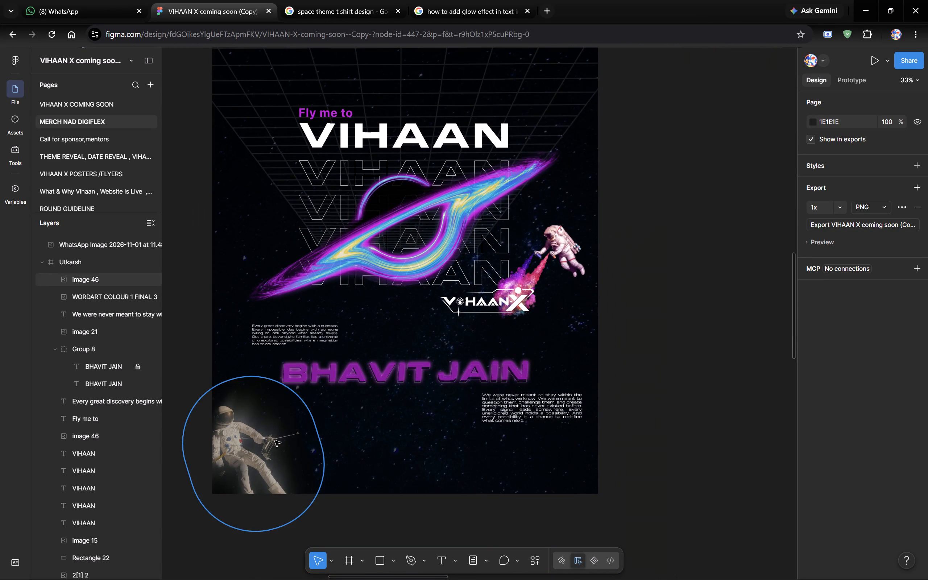
Delete the faded astronaut, the top image 46, from the Utkarsh frame's lower-left corner.
{"action": "left_click", "coordinate": [235, 465]}
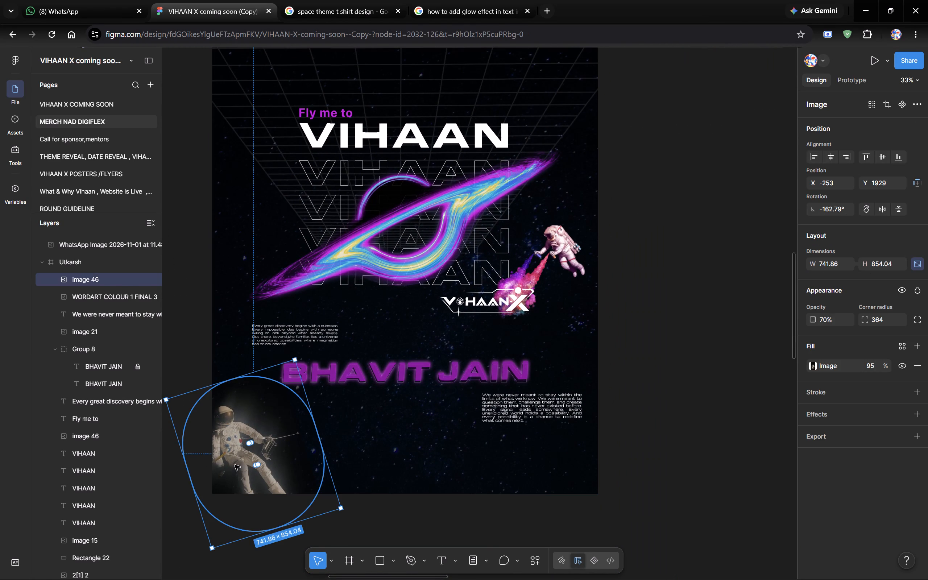
{"action": "key", "text": "BackSpace"}
{"action": "left_click", "coordinate": [680, 296]}
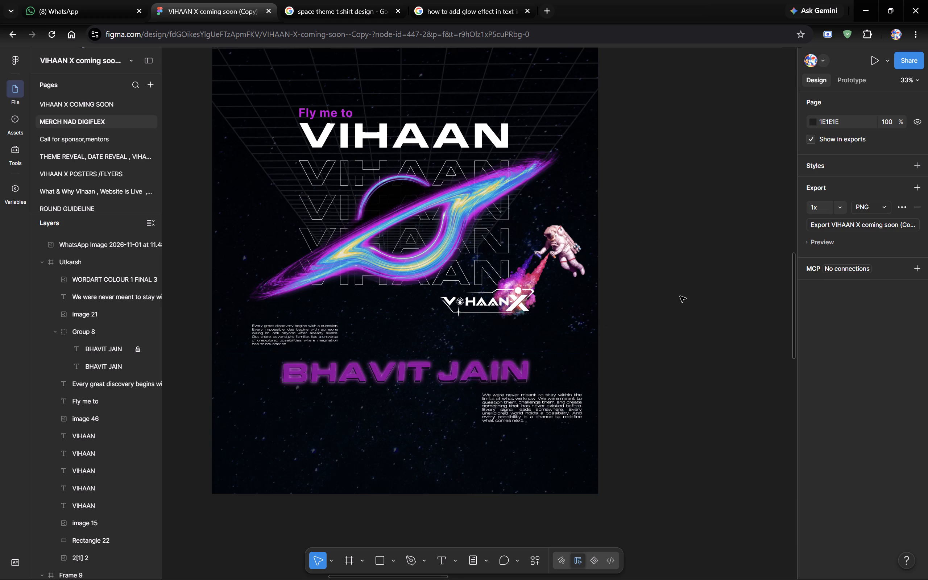
Copy the starry background, image 15, from the Utkarsh frame into Frame 8, covering the design at X -526, Y -1200.
{"action": "scroll", "coordinate": [680, 296], "scroll_direction": "down", "scroll_amount": 1}
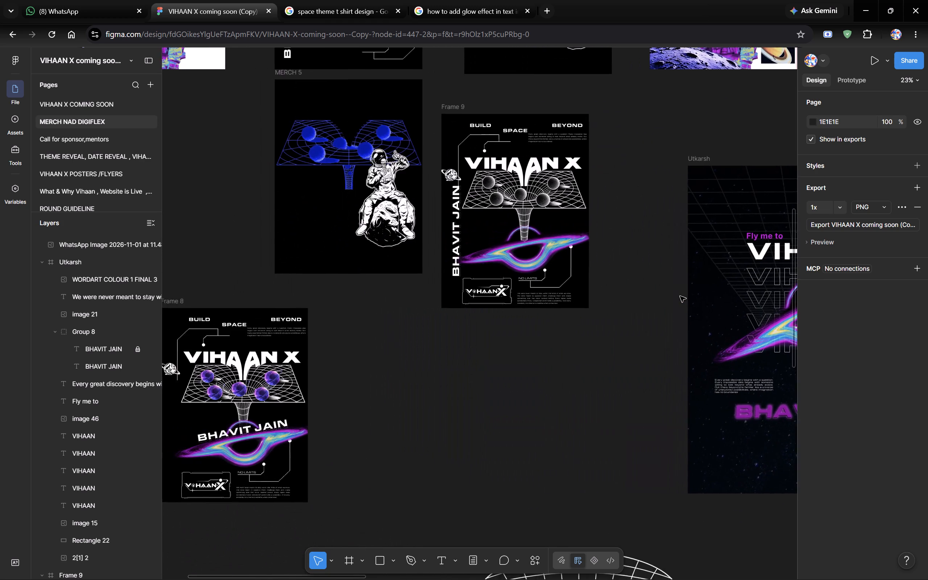
{"action": "scroll", "coordinate": [680, 296], "scroll_direction": "down", "scroll_amount": 1}
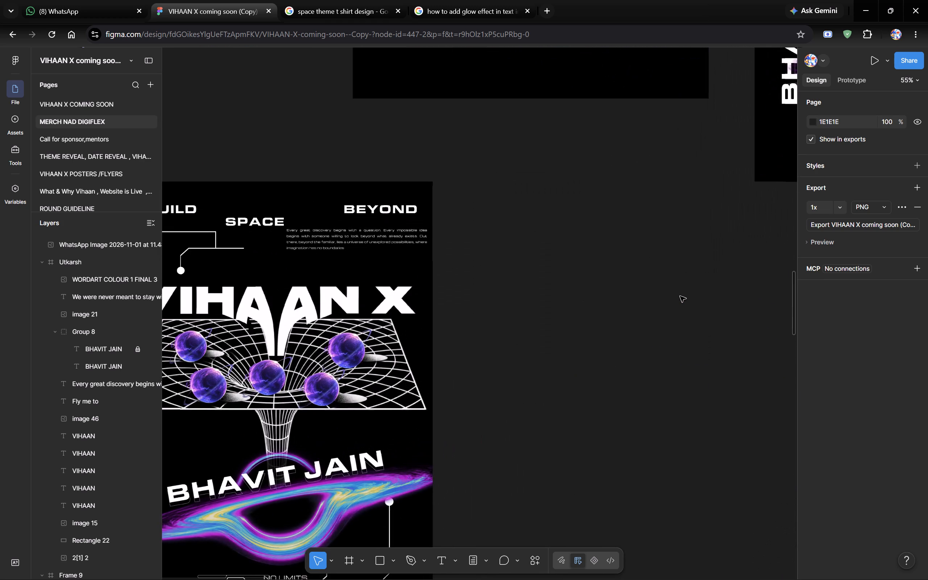
{"action": "scroll", "coordinate": [680, 296], "scroll_direction": "right", "scroll_amount": 3}
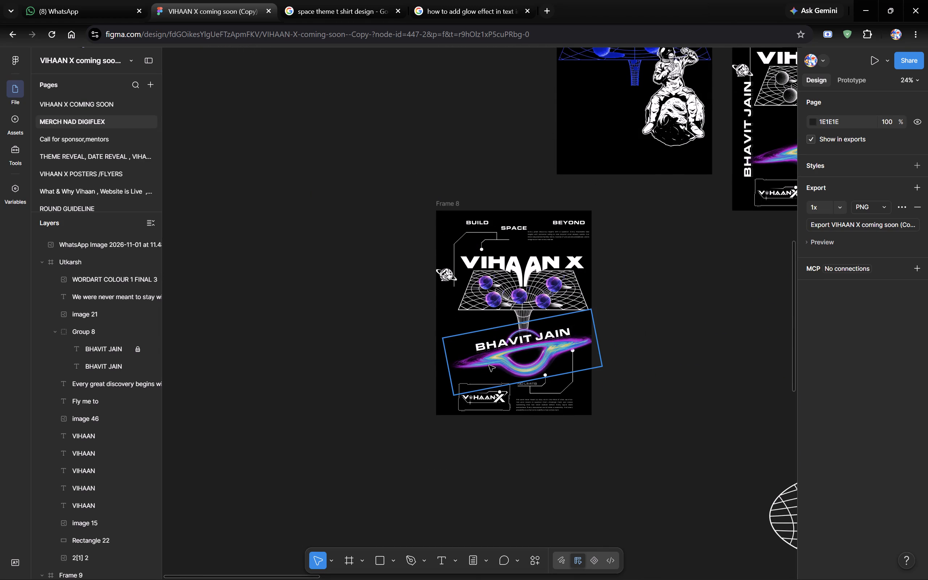
{"action": "scroll", "coordinate": [624, 370], "scroll_direction": "left", "scroll_amount": 5}
{"action": "left_click", "coordinate": [578, 390]}
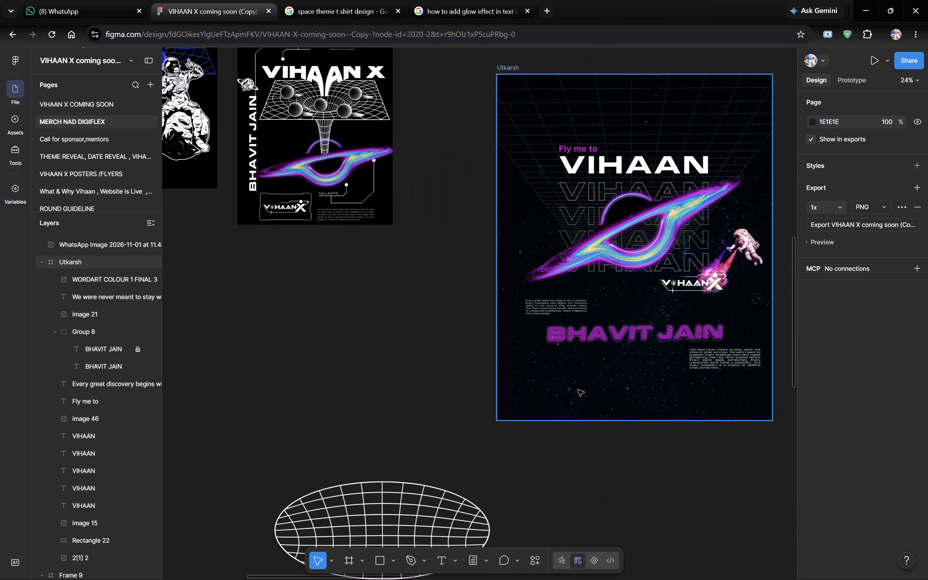
{"action": "left_click", "coordinate": [94, 521]}
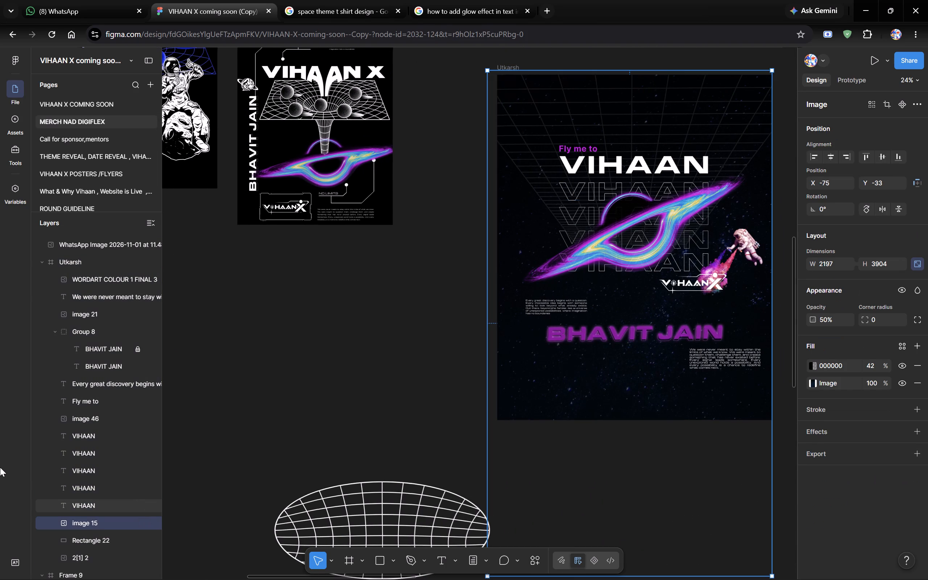
{"action": "key", "text": "ctrl+c"}
{"action": "scroll", "coordinate": [163, 456], "scroll_direction": "right", "scroll_amount": 1}
{"action": "scroll", "coordinate": [231, 436], "scroll_direction": "right", "scroll_amount": 4}
{"action": "left_click", "coordinate": [308, 349]}
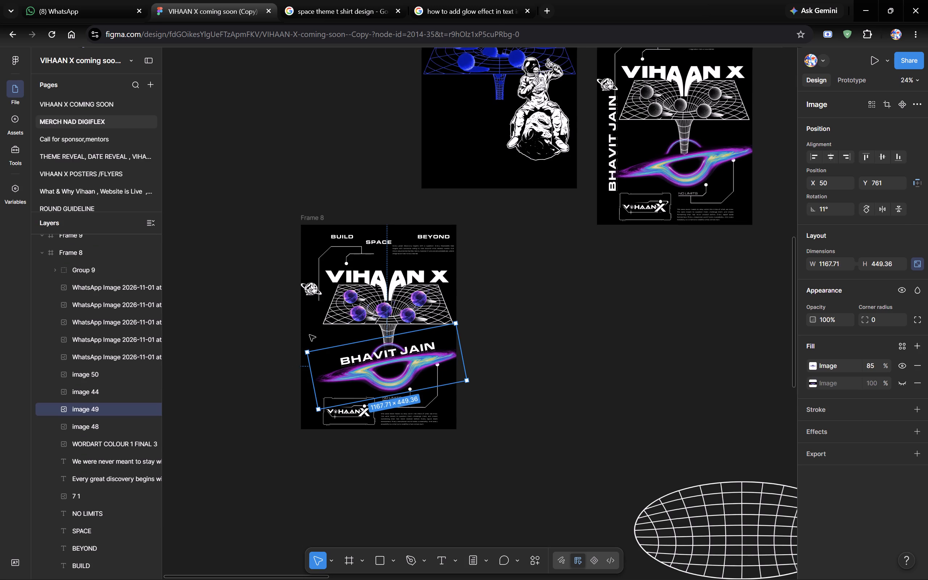
{"action": "left_click", "coordinate": [310, 335]}
{"action": "key", "text": "ctrl+v"}
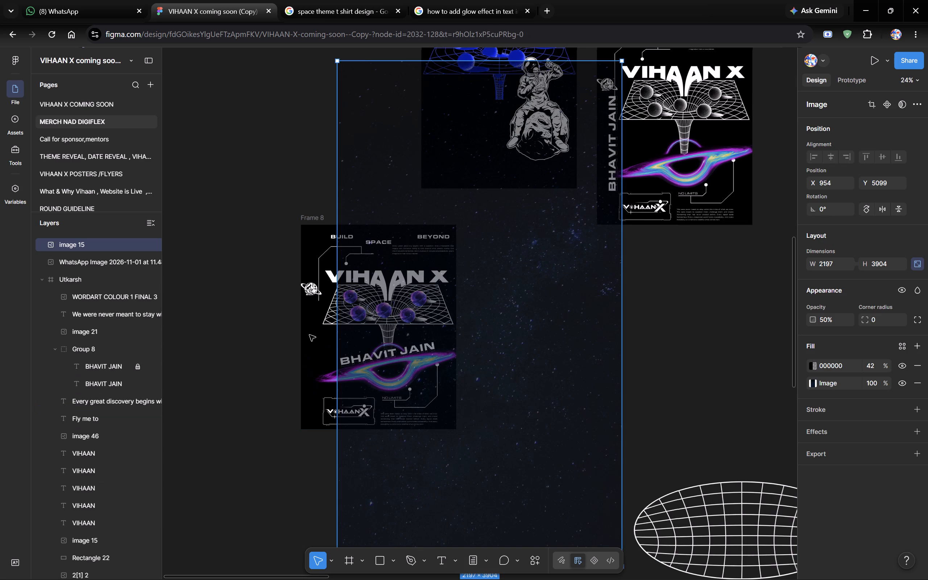
{"action": "left_click_drag", "start_coordinate": [538, 332], "coordinate": [465, 339]}
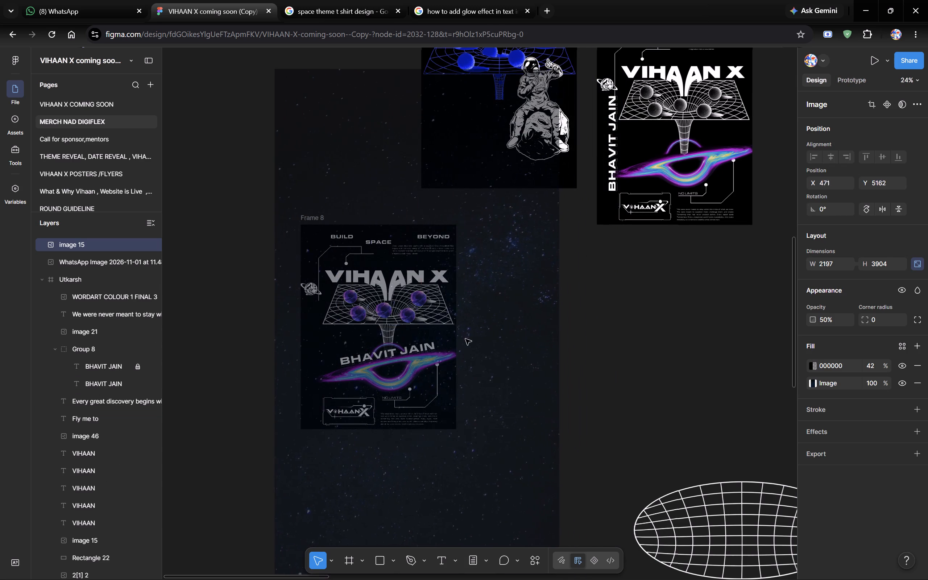
{"action": "left_click_drag", "start_coordinate": [465, 339], "coordinate": [434, 338]}
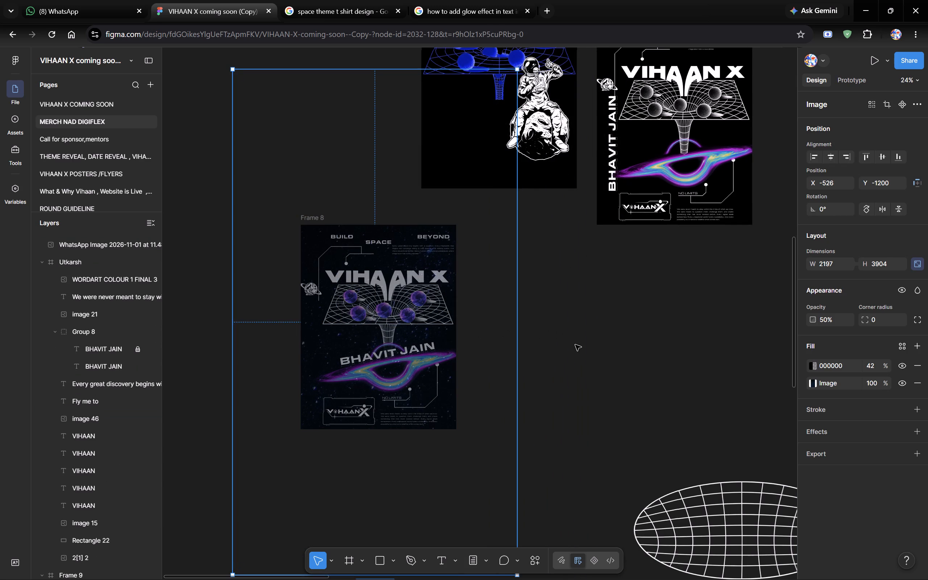
{"action": "left_click", "coordinate": [575, 345]}
Move image 15 down Frame 8's layer order to just above Rectangle 21, behind the text and artwork.
{"action": "scroll", "coordinate": [461, 366], "scroll_direction": "right", "scroll_amount": 1}
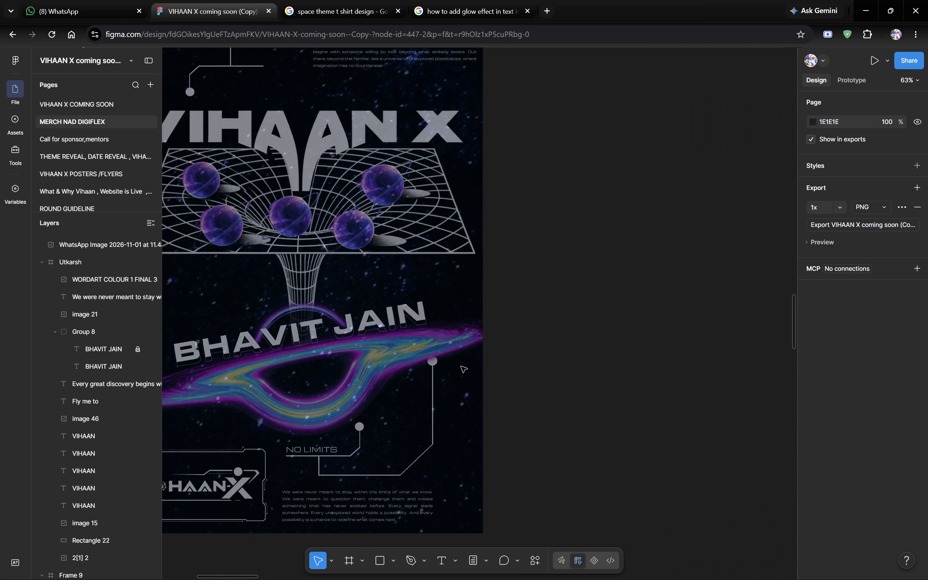
{"action": "scroll", "coordinate": [461, 366], "scroll_direction": "right", "scroll_amount": 1}
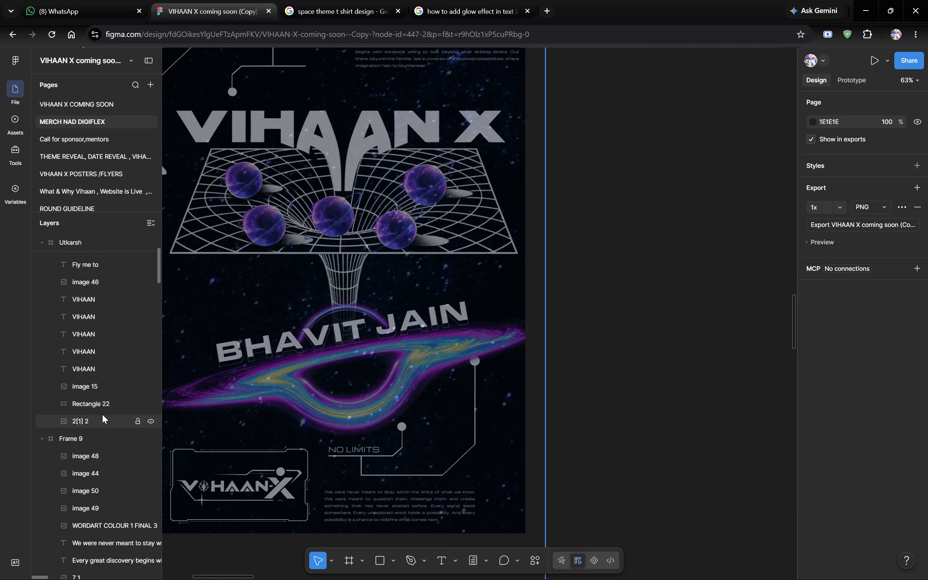
{"action": "scroll", "coordinate": [102, 414], "scroll_direction": "right", "scroll_amount": 3}
{"action": "scroll", "coordinate": [102, 414], "scroll_direction": "up", "scroll_amount": 1}
{"action": "scroll", "coordinate": [102, 414], "scroll_direction": "down", "scroll_amount": 3}
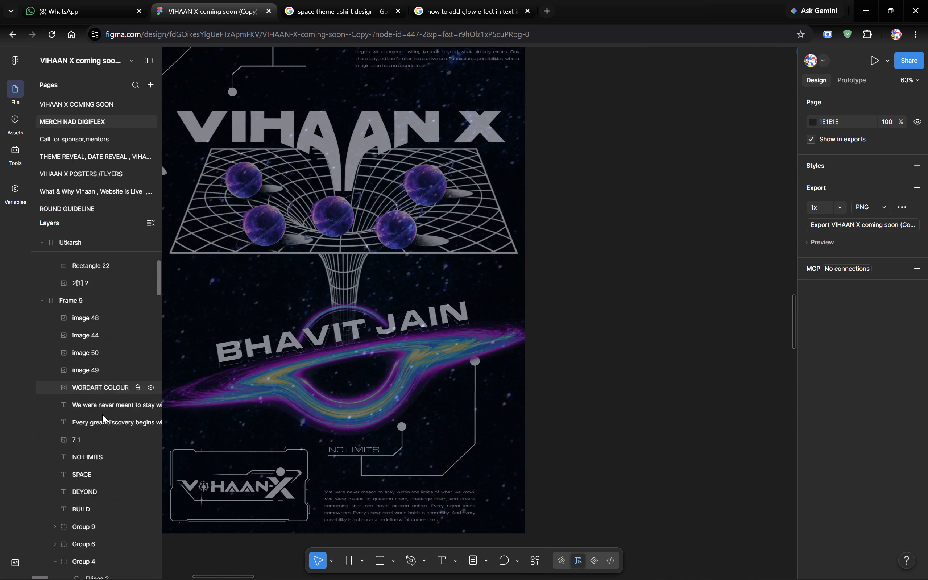
{"action": "scroll", "coordinate": [102, 414], "scroll_direction": "down", "scroll_amount": 8}
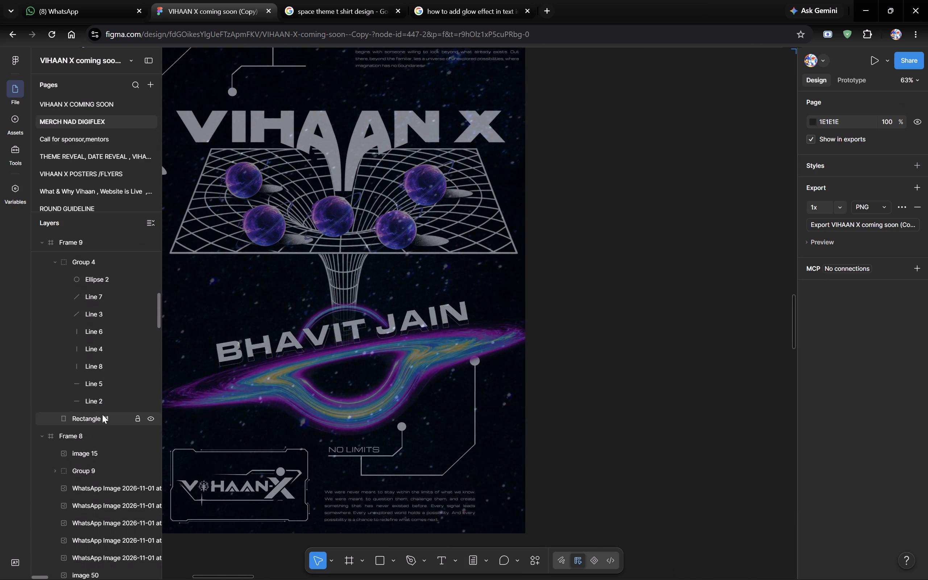
{"action": "scroll", "coordinate": [102, 414], "scroll_direction": "down", "scroll_amount": 2}
{"action": "scroll", "coordinate": [102, 414], "scroll_direction": "up", "scroll_amount": 1}
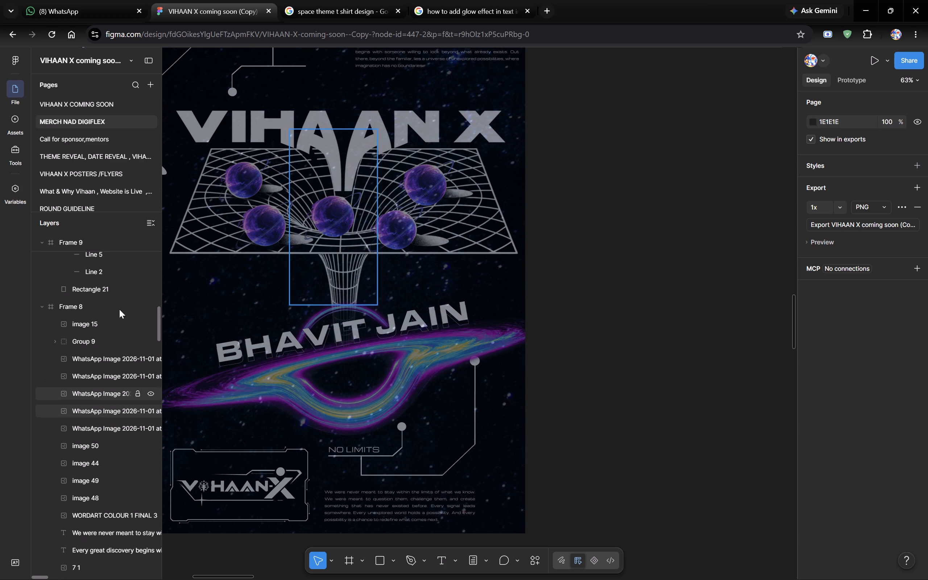
{"action": "left_click_drag", "start_coordinate": [73, 332], "coordinate": [72, 510]}
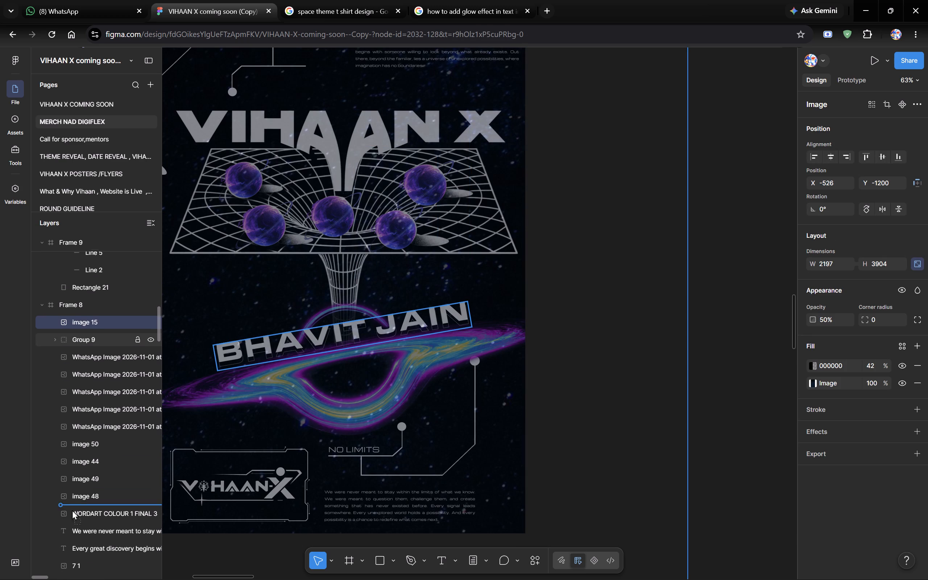
{"action": "left_click_drag", "start_coordinate": [72, 510], "coordinate": [70, 458]}
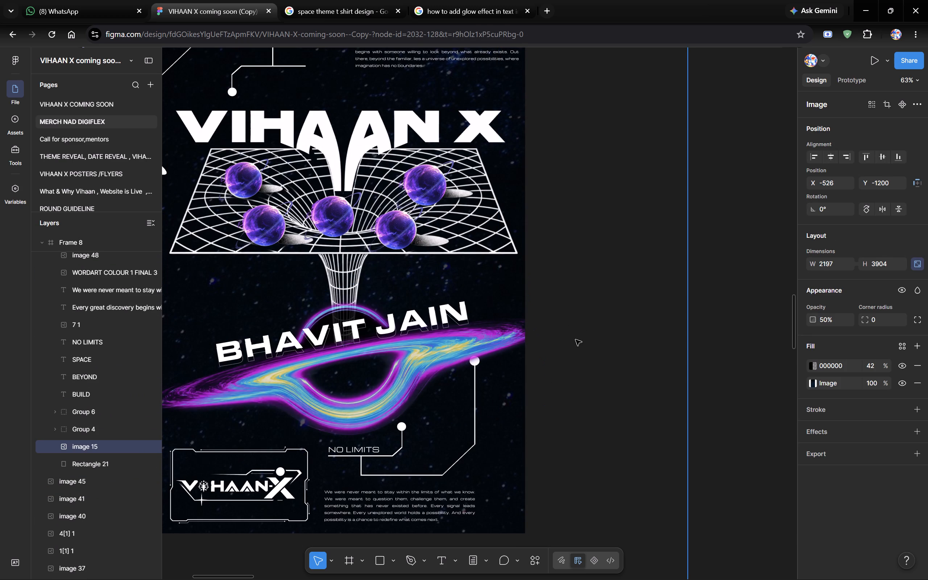
{"action": "left_click", "coordinate": [576, 340]}
{"action": "scroll", "coordinate": [576, 340], "scroll_direction": "right", "scroll_amount": 1}
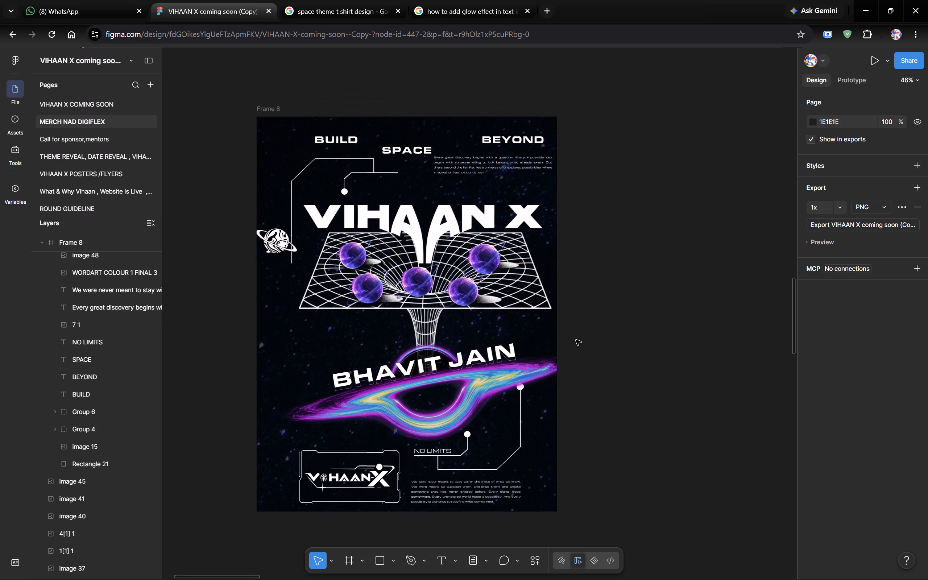
{"action": "scroll", "coordinate": [576, 340], "scroll_direction": "right", "scroll_amount": 1}
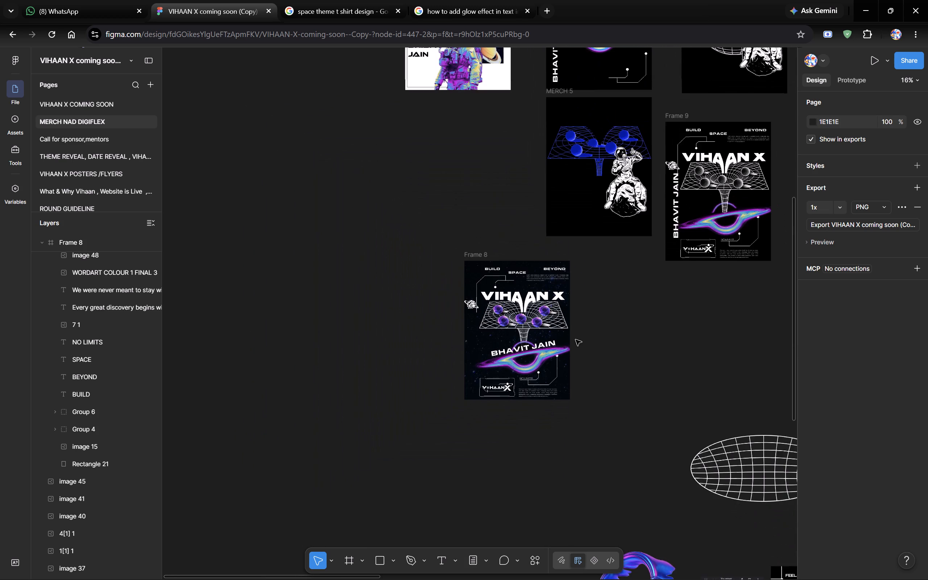
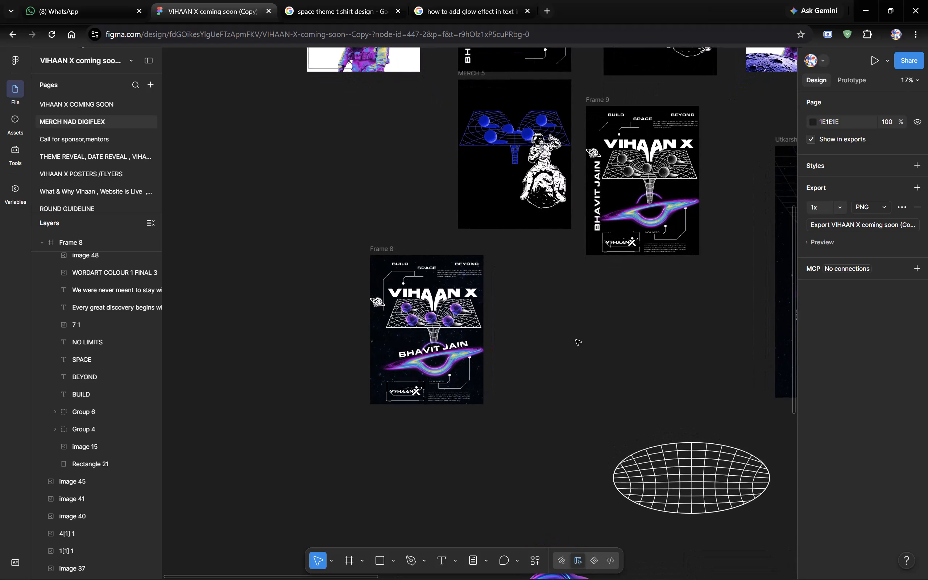
Move the small white ringed planet, image 50, lower in Frame 8, beside the grid's left edge and just under the vertical connector line.
{"action": "scroll", "coordinate": [576, 340], "scroll_direction": "right", "scroll_amount": 3}
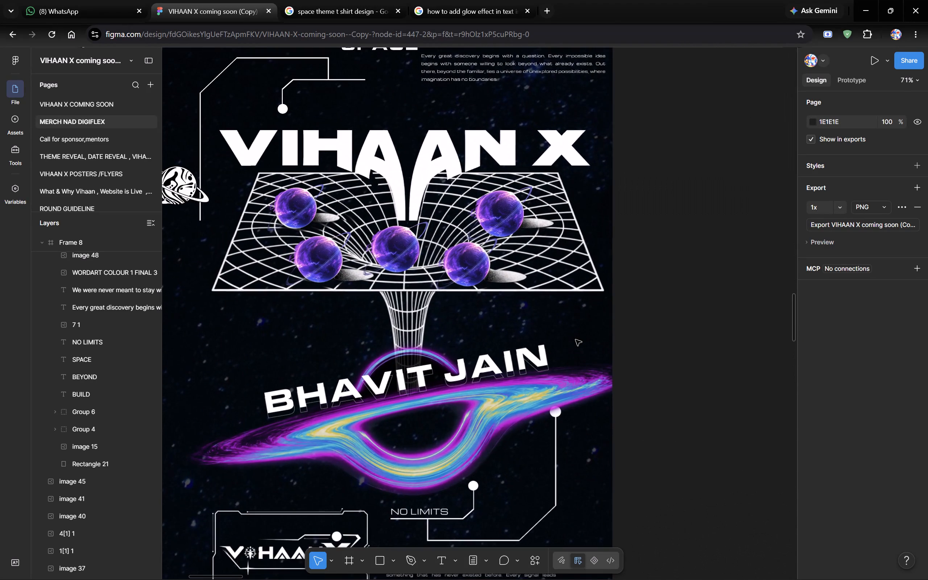
{"action": "scroll", "coordinate": [576, 340], "scroll_direction": "up", "scroll_amount": 1}
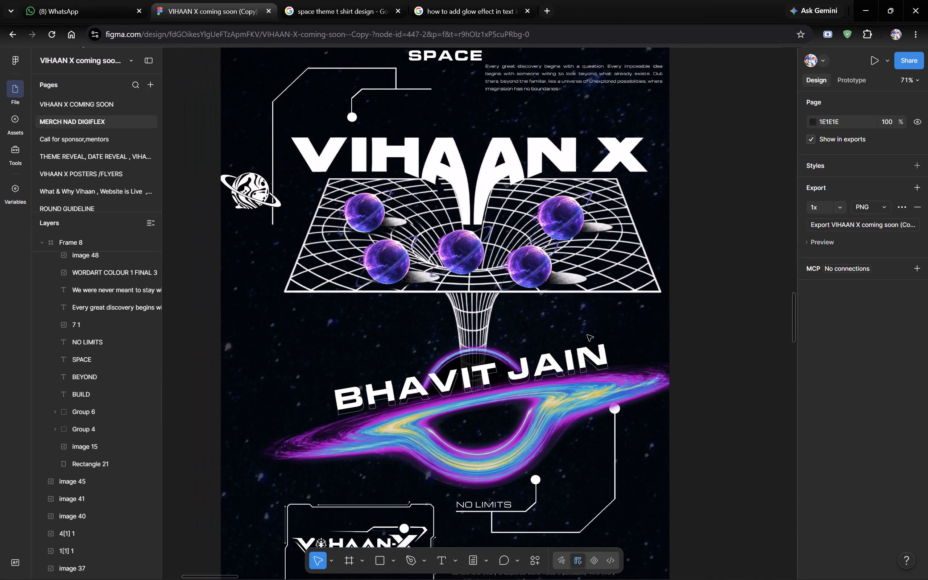
{"action": "left_click_drag", "start_coordinate": [357, 232], "coordinate": [357, 253]}
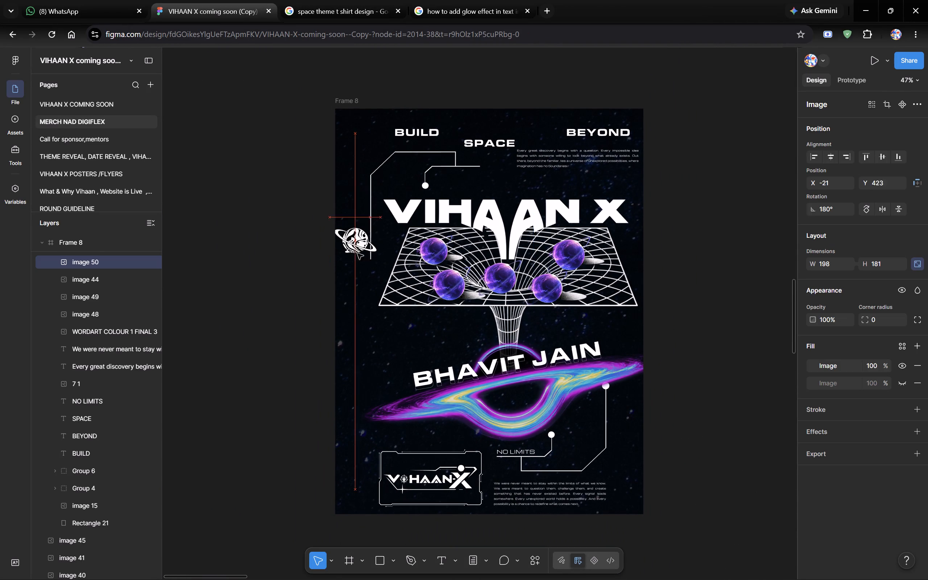
{"action": "left_click_drag", "start_coordinate": [357, 253], "coordinate": [398, 372]}
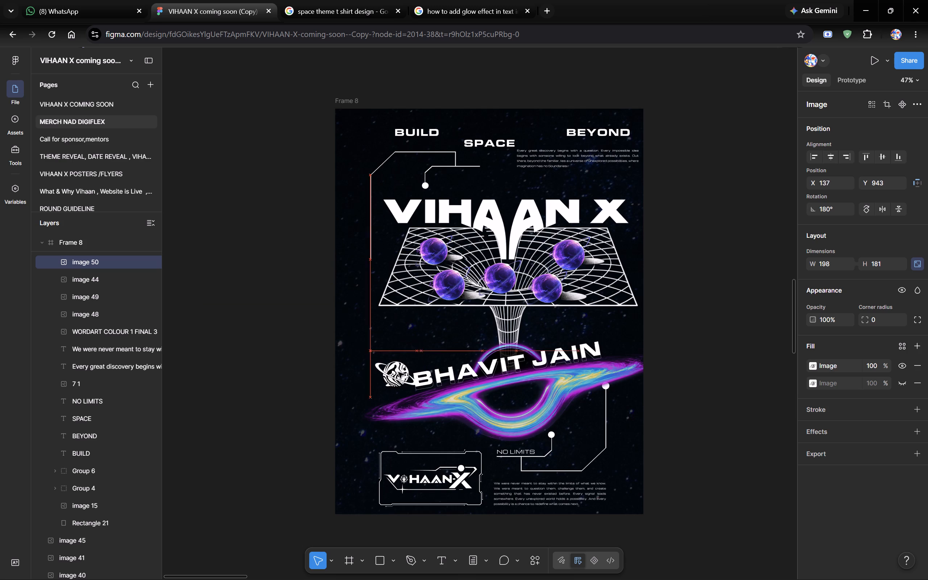
{"action": "left_click_drag", "start_coordinate": [398, 372], "coordinate": [364, 274]}
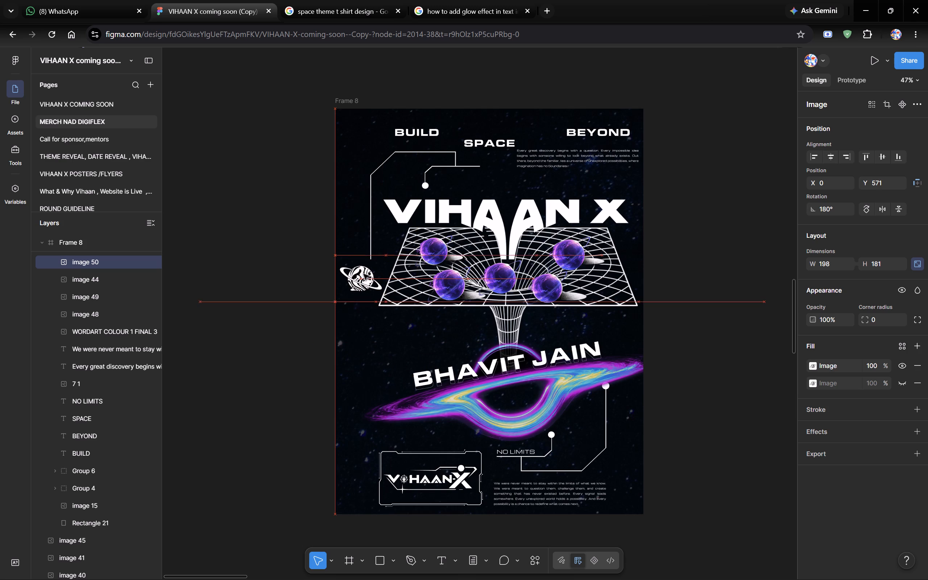
{"action": "left_click_drag", "start_coordinate": [364, 274], "coordinate": [368, 267]}
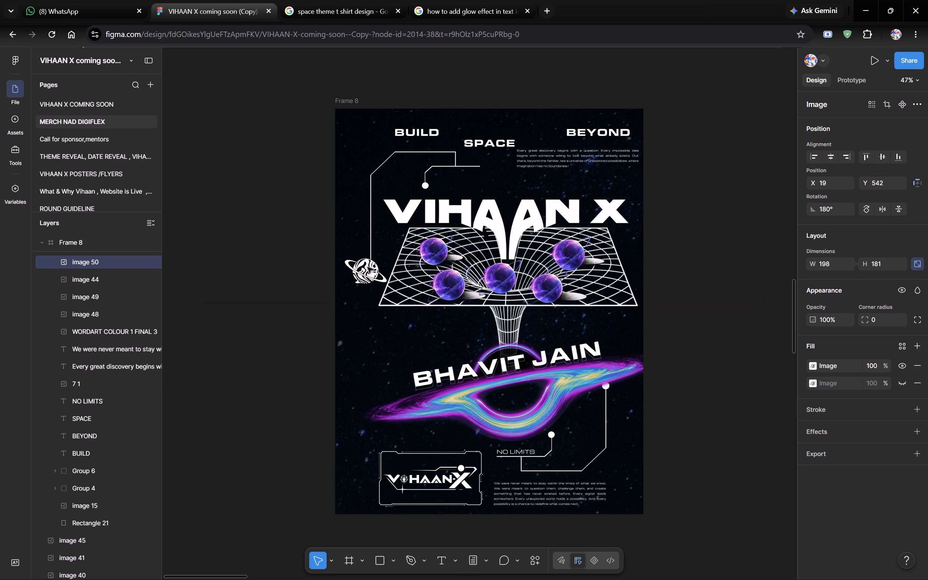
{"action": "left_click_drag", "start_coordinate": [368, 267], "coordinate": [367, 265]}
{"action": "left_click", "coordinate": [312, 332]}
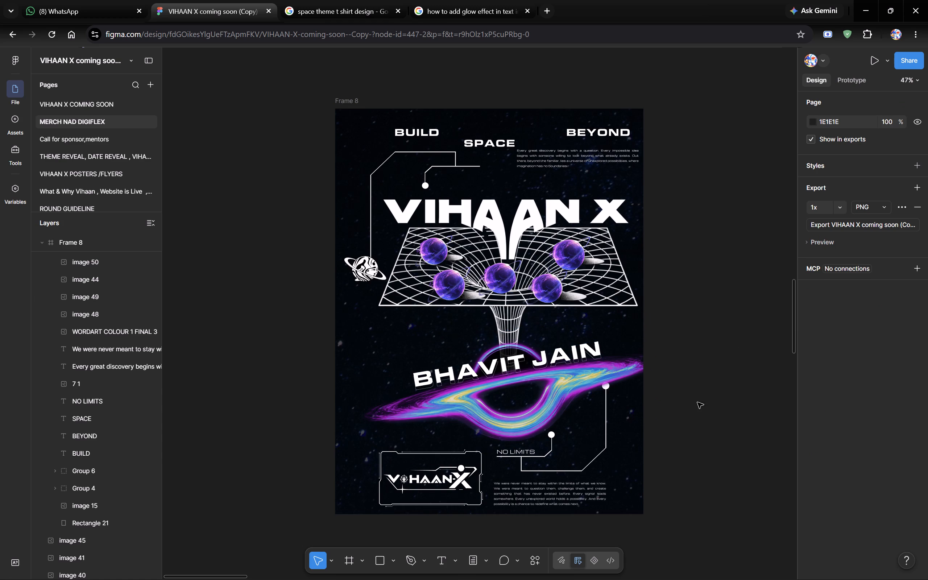
{"action": "left_click", "coordinate": [712, 377]}
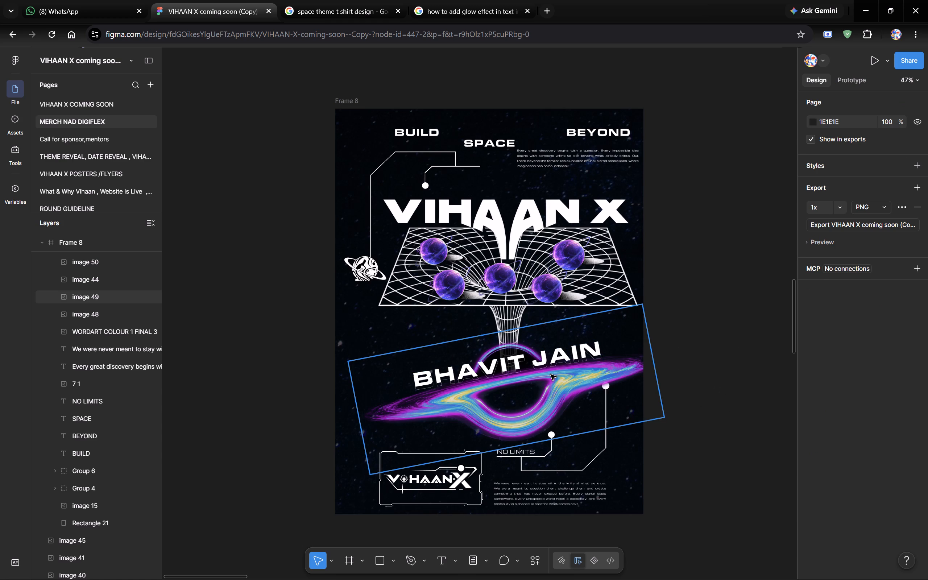
{"action": "left_click", "coordinate": [758, 317]}
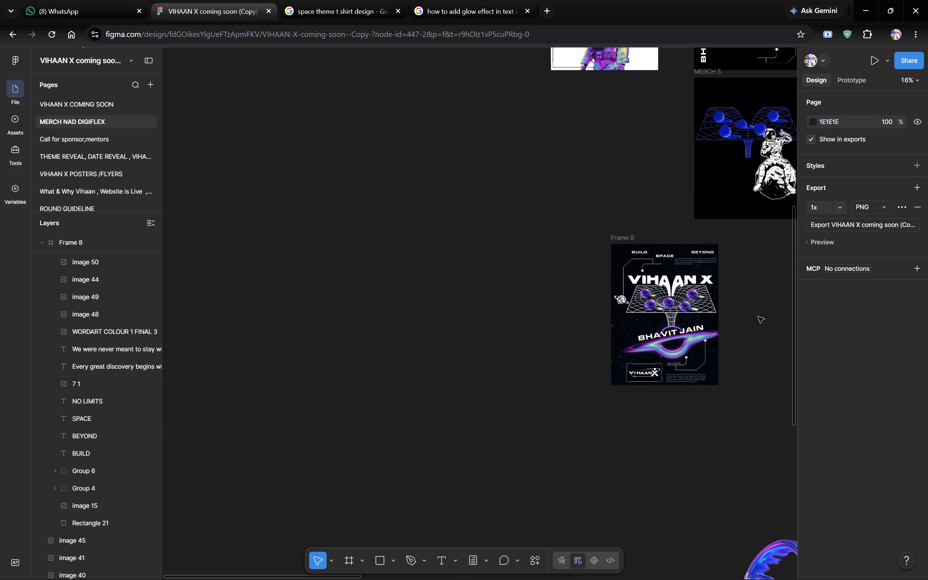
Move Frame 8 to the gap between the Utkarsh frame and the ASTRONAUT artwork, at X 7263, Y 5469.
{"action": "scroll", "coordinate": [725, 325], "scroll_direction": "left", "scroll_amount": 6}
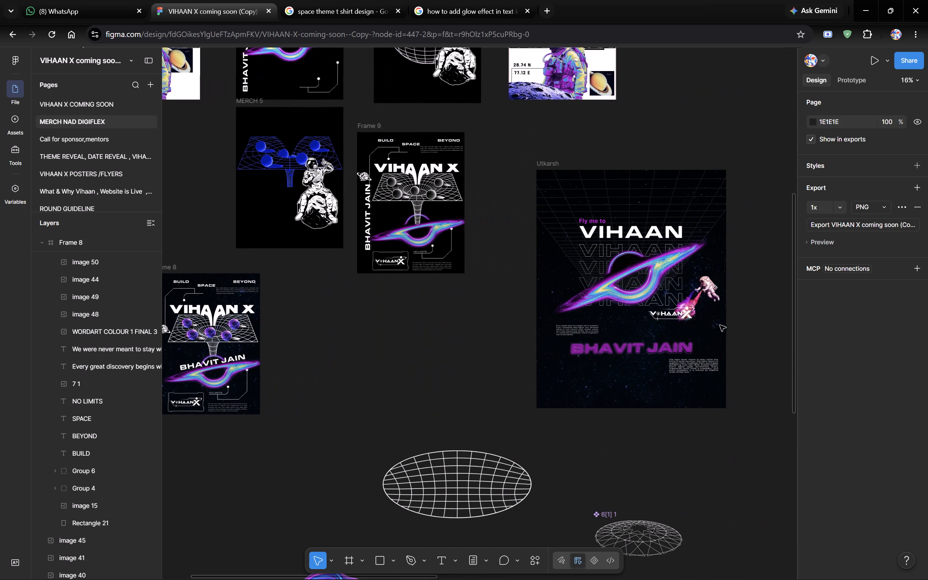
{"action": "scroll", "coordinate": [464, 385], "scroll_direction": "right", "scroll_amount": 1}
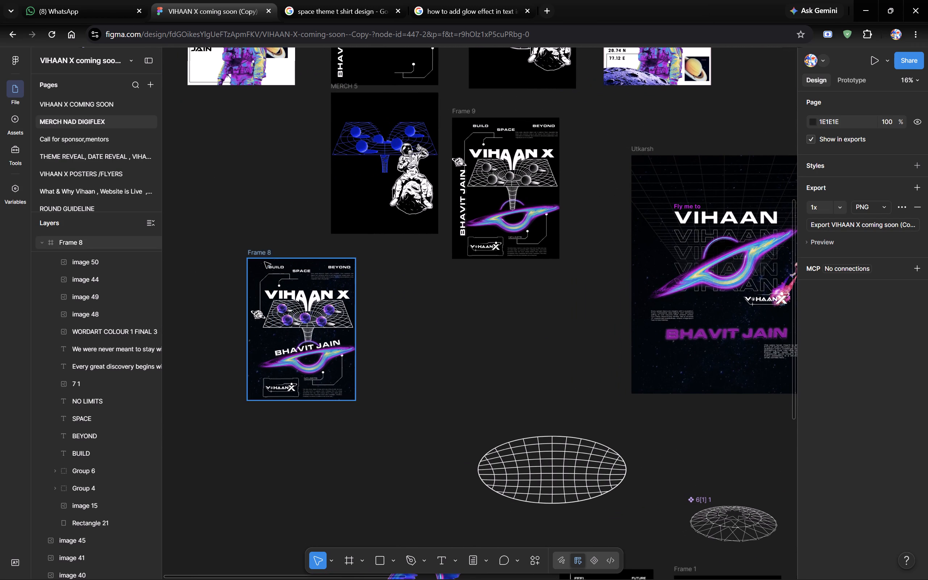
{"action": "left_click_drag", "start_coordinate": [267, 252], "coordinate": [506, 269]}
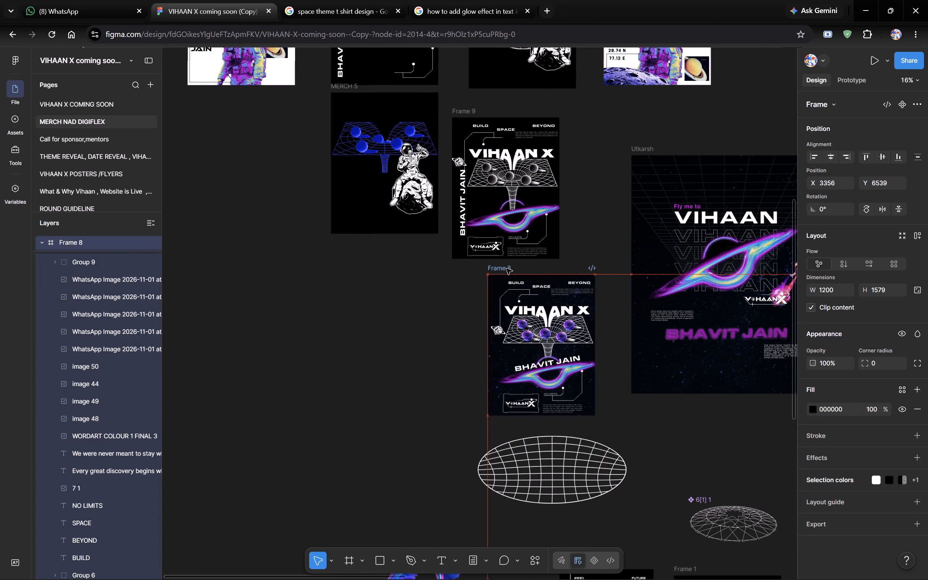
{"action": "left_click_drag", "start_coordinate": [506, 269], "coordinate": [506, 268]}
{"action": "scroll", "coordinate": [506, 268], "scroll_direction": "left", "scroll_amount": 1}
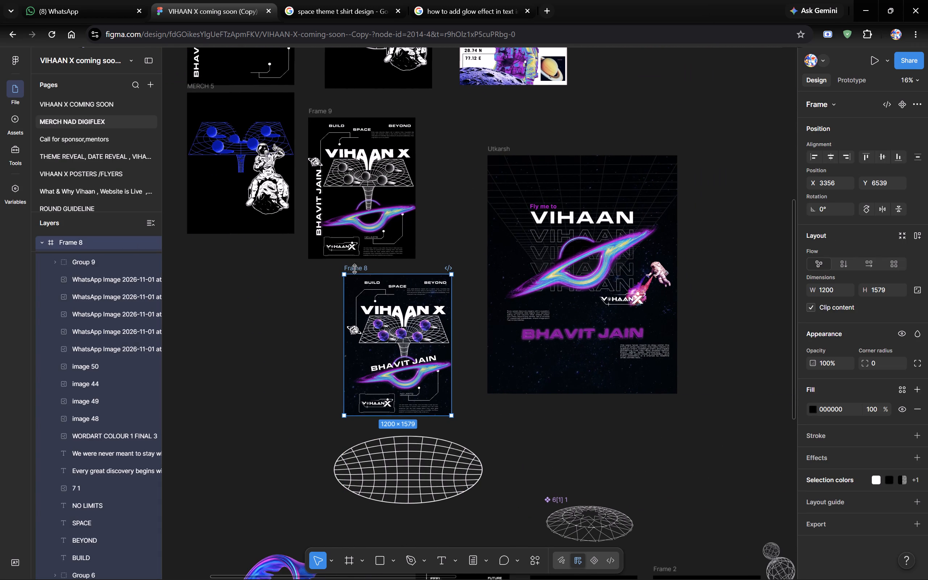
{"action": "left_click_drag", "start_coordinate": [361, 267], "coordinate": [703, 100]}
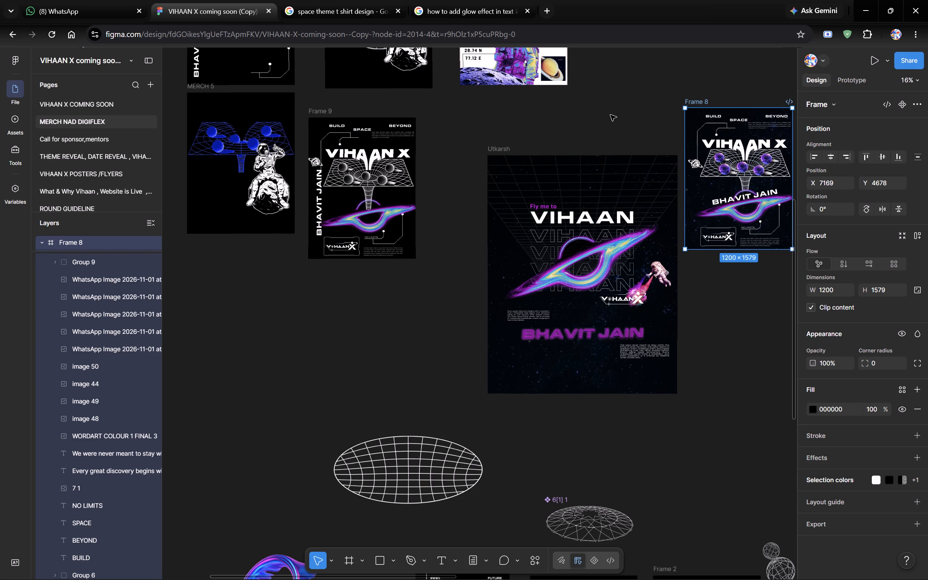
{"action": "scroll", "coordinate": [551, 144], "scroll_direction": "left", "scroll_amount": 1}
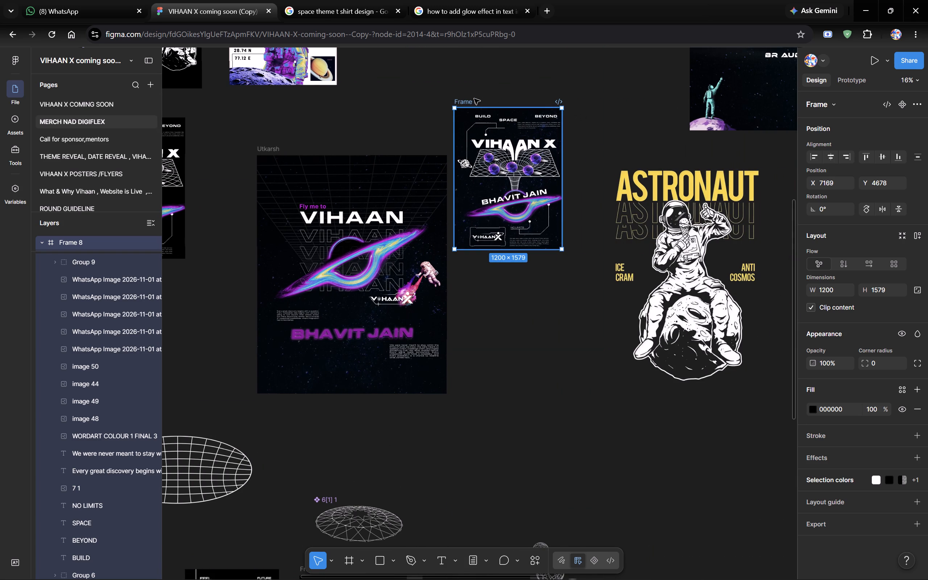
{"action": "left_click_drag", "start_coordinate": [468, 102], "coordinate": [477, 173]}
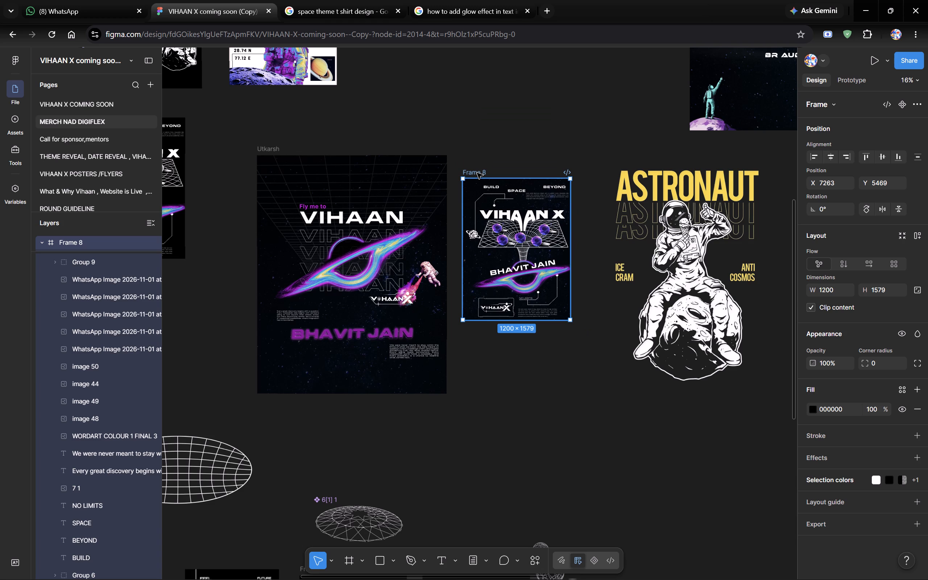
Examine the Utkarsh frame's text, black hole and astronaut closely alongside the relocated Frame 8.
{"action": "scroll", "coordinate": [477, 173], "scroll_direction": "right", "scroll_amount": 5}
{"action": "scroll", "coordinate": [477, 173], "scroll_direction": "up", "scroll_amount": 1}
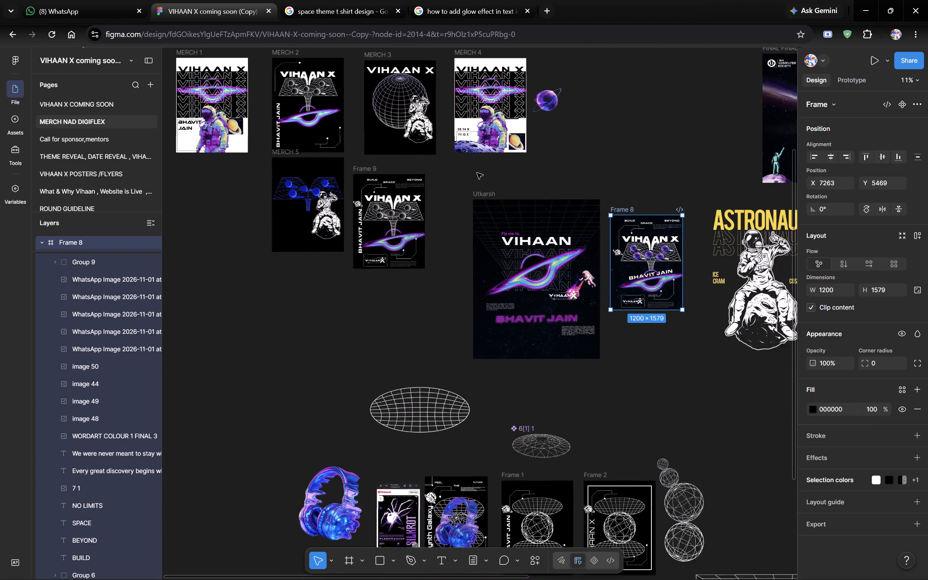
{"action": "scroll", "coordinate": [477, 173], "scroll_direction": "up", "scroll_amount": 2}
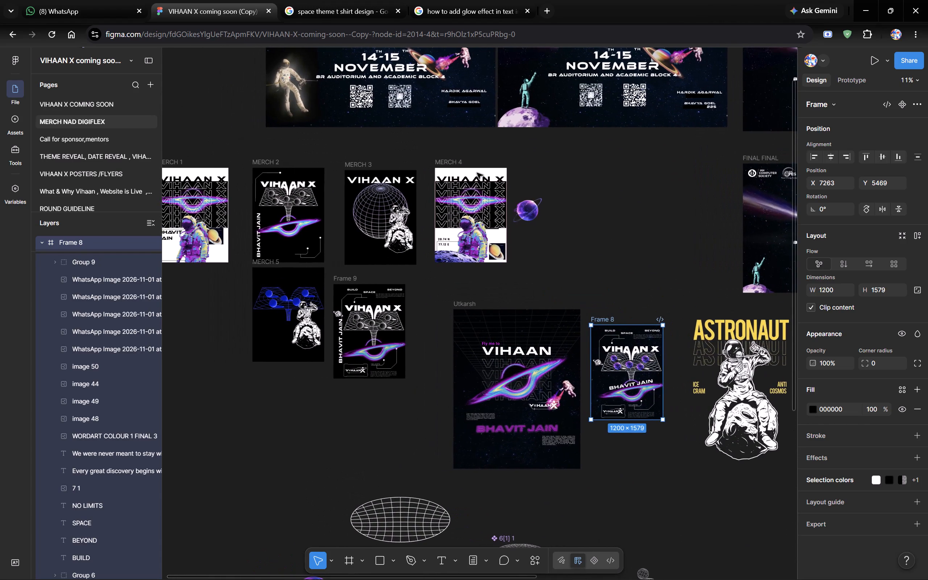
{"action": "scroll", "coordinate": [477, 173], "scroll_direction": "up", "scroll_amount": 1}
{"action": "scroll", "coordinate": [477, 173], "scroll_direction": "down", "scroll_amount": 2}
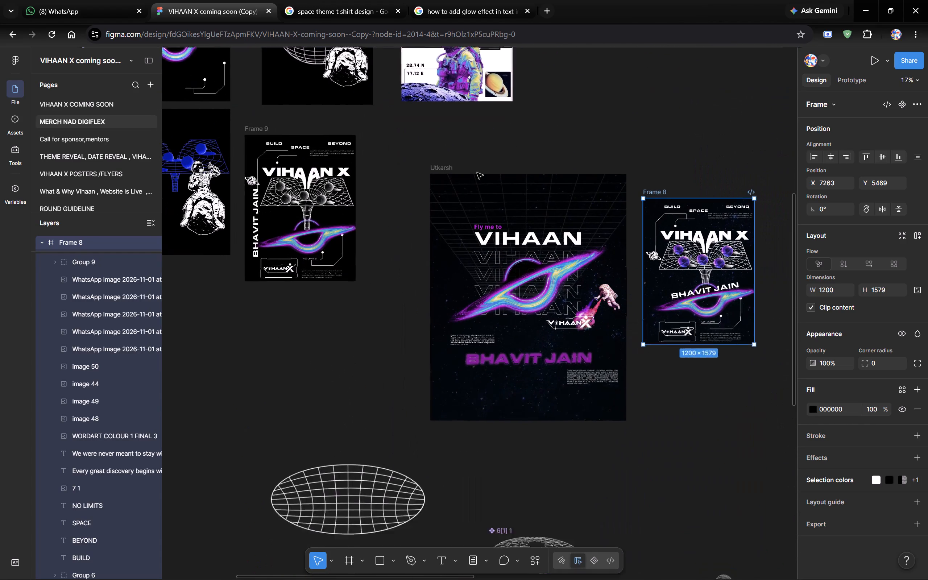
{"action": "scroll", "coordinate": [477, 173], "scroll_direction": "down", "scroll_amount": 1}
{"action": "scroll", "coordinate": [477, 173], "scroll_direction": "left", "scroll_amount": 1}
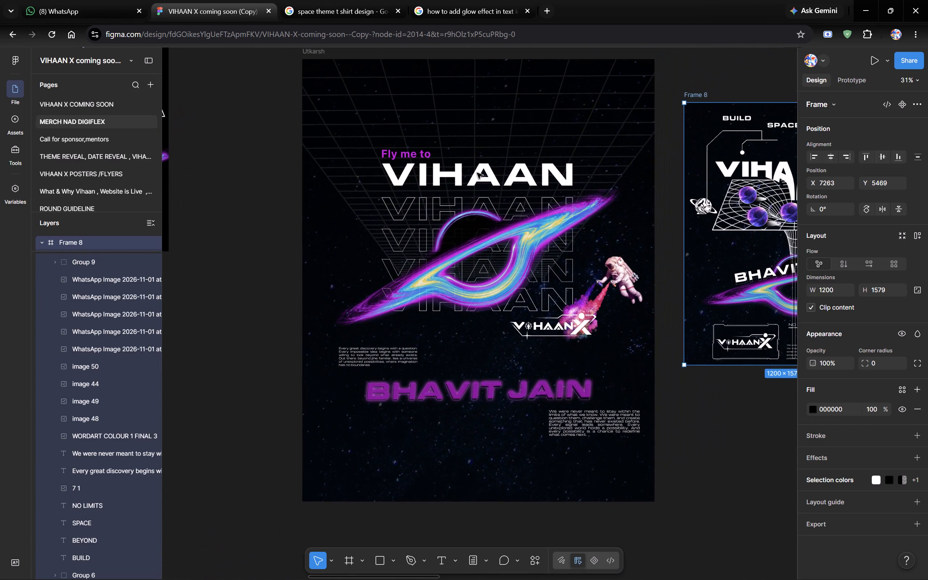
{"action": "scroll", "coordinate": [477, 173], "scroll_direction": "left", "scroll_amount": 3}
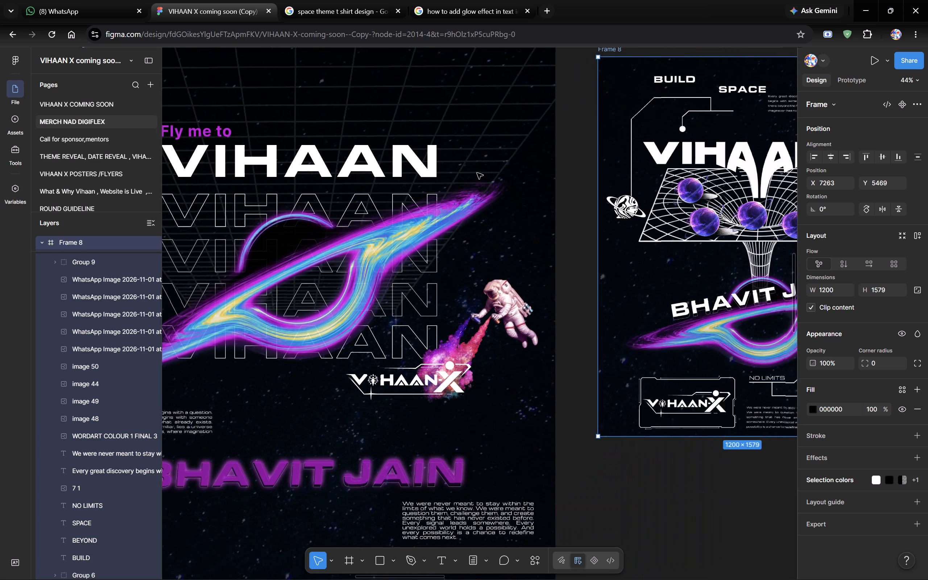
{"action": "scroll", "coordinate": [477, 173], "scroll_direction": "left", "scroll_amount": 1}
{"action": "scroll", "coordinate": [477, 173], "scroll_direction": "up", "scroll_amount": 1}
{"action": "scroll", "coordinate": [477, 173], "scroll_direction": "right", "scroll_amount": 1}
{"action": "scroll", "coordinate": [477, 173], "scroll_direction": "left", "scroll_amount": 1}
{"action": "scroll", "coordinate": [477, 173], "scroll_direction": "down", "scroll_amount": 1}
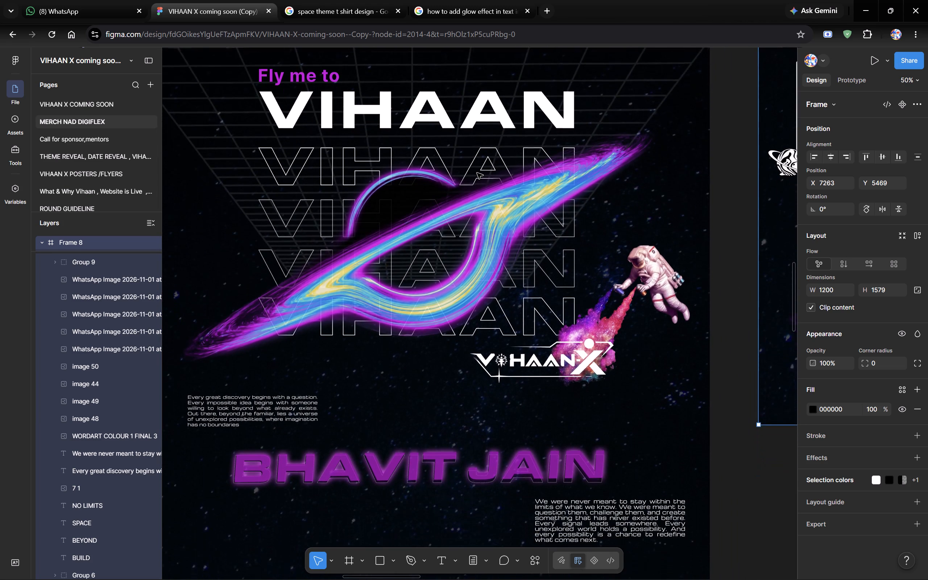
{"action": "scroll", "coordinate": [477, 173], "scroll_direction": "down", "scroll_amount": 1}
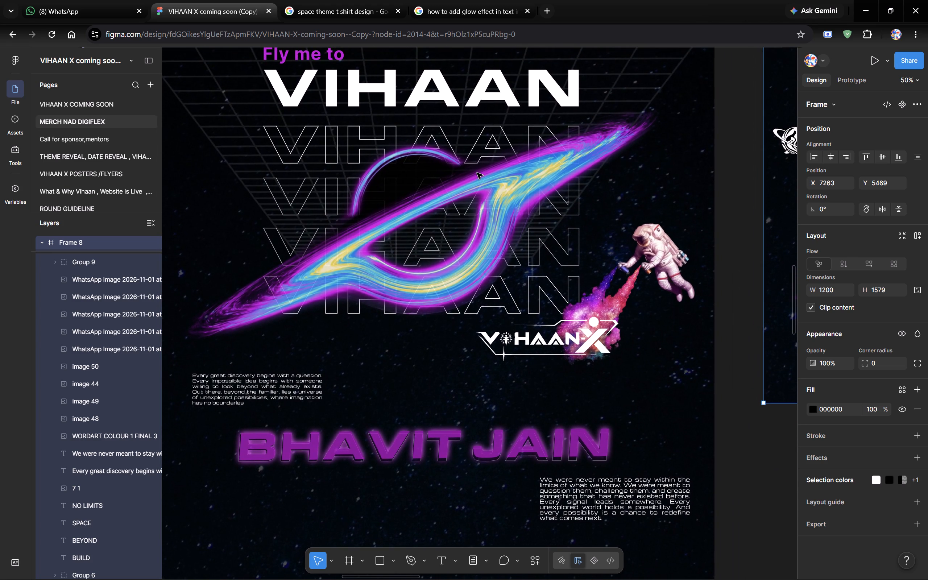
{"action": "scroll", "coordinate": [477, 173], "scroll_direction": "up", "scroll_amount": 1}
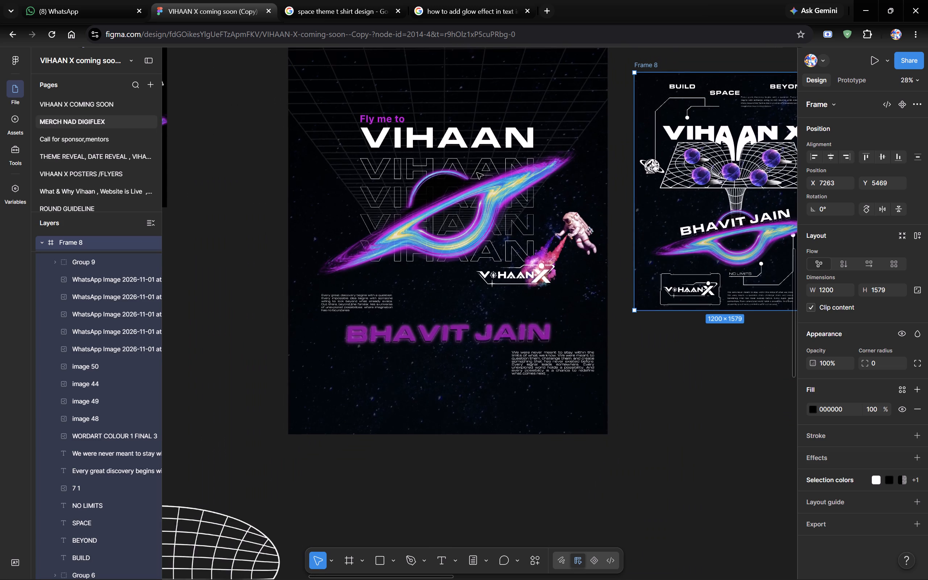
Review Frame 9, the MERCH 1 to 5 designs and the VIHAAN X banners against the Utkarsh frame and Frame 8.
{"action": "scroll", "coordinate": [477, 173], "scroll_direction": "up", "scroll_amount": 1}
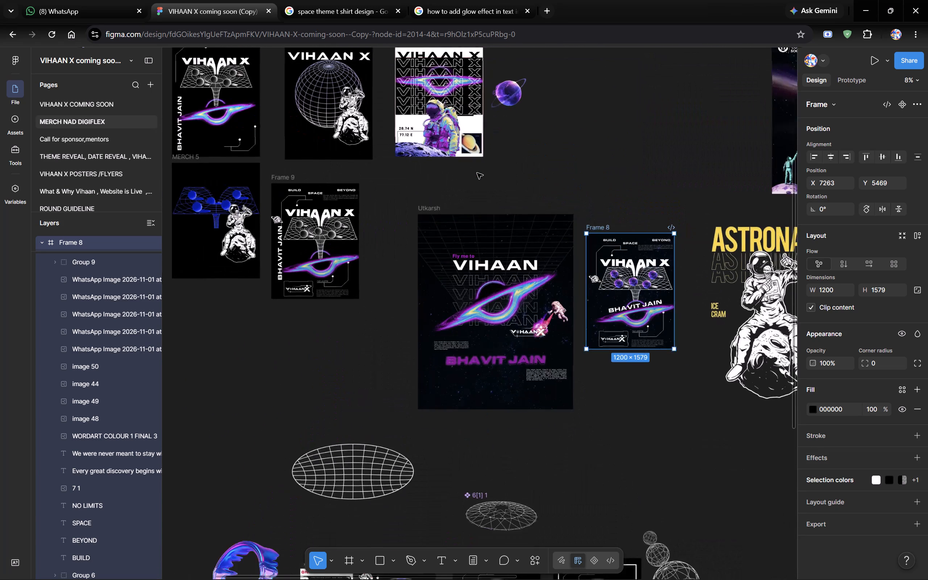
{"action": "scroll", "coordinate": [477, 173], "scroll_direction": "right", "scroll_amount": 2}
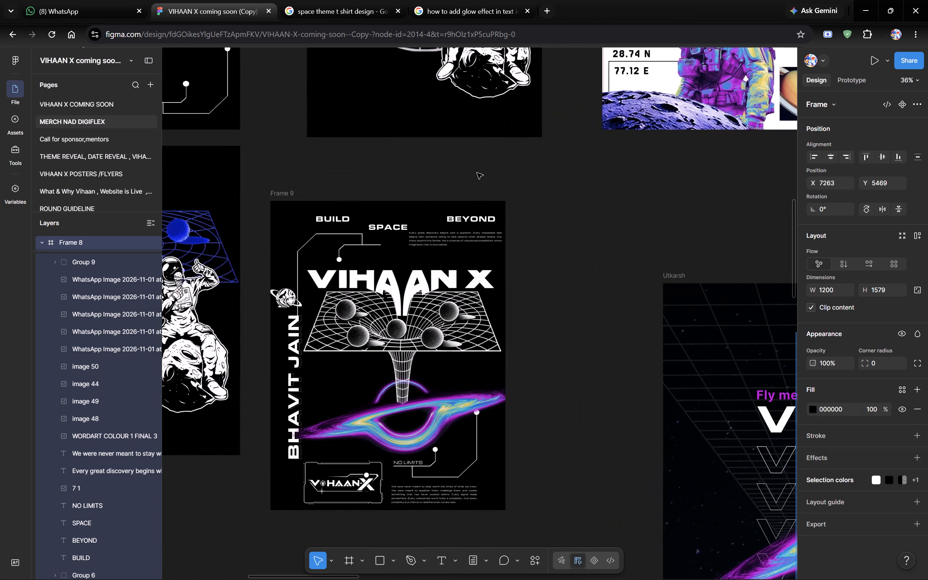
{"action": "scroll", "coordinate": [477, 173], "scroll_direction": "down", "scroll_amount": 2}
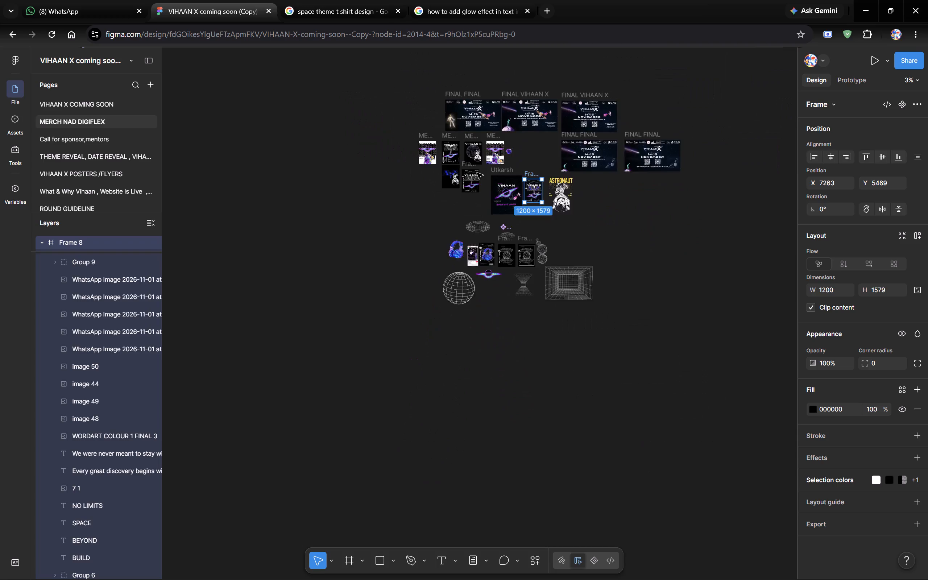
{"action": "scroll", "coordinate": [477, 173], "scroll_direction": "left", "scroll_amount": 1}
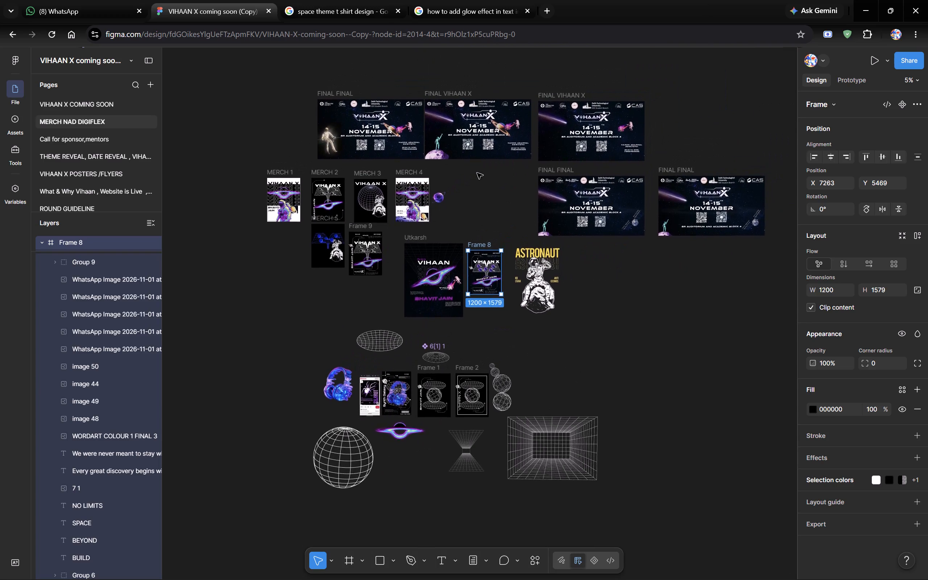
{"action": "scroll", "coordinate": [477, 173], "scroll_direction": "right", "scroll_amount": 1}
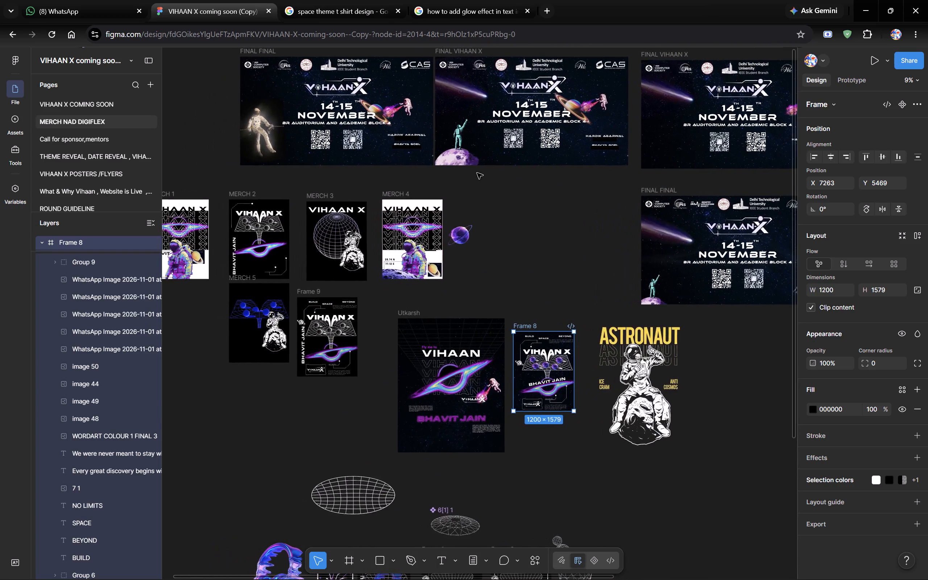
{"action": "scroll", "coordinate": [477, 173], "scroll_direction": "right", "scroll_amount": 2}
{"action": "scroll", "coordinate": [477, 173], "scroll_direction": "down", "scroll_amount": 1}
{"action": "scroll", "coordinate": [477, 173], "scroll_direction": "right", "scroll_amount": 1}
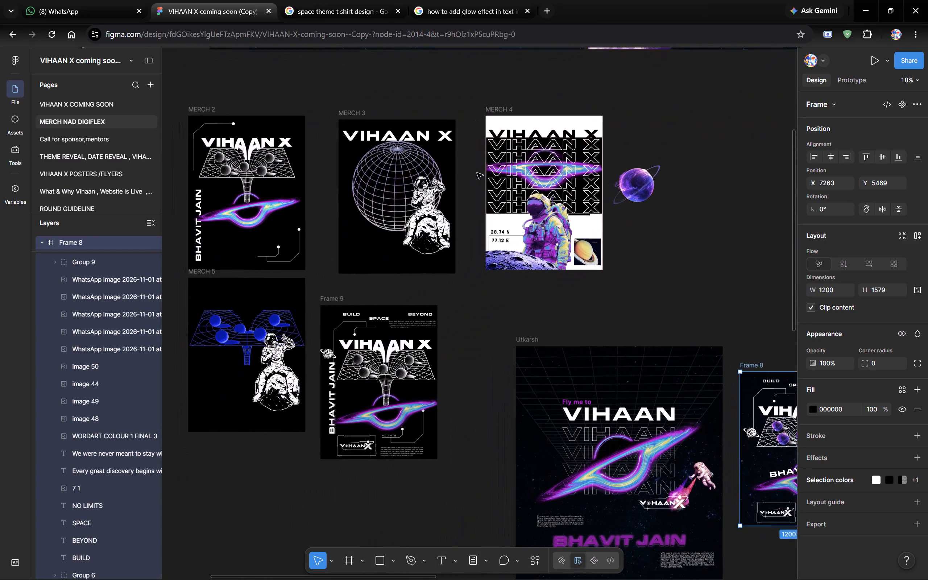
{"action": "scroll", "coordinate": [477, 173], "scroll_direction": "right", "scroll_amount": 1}
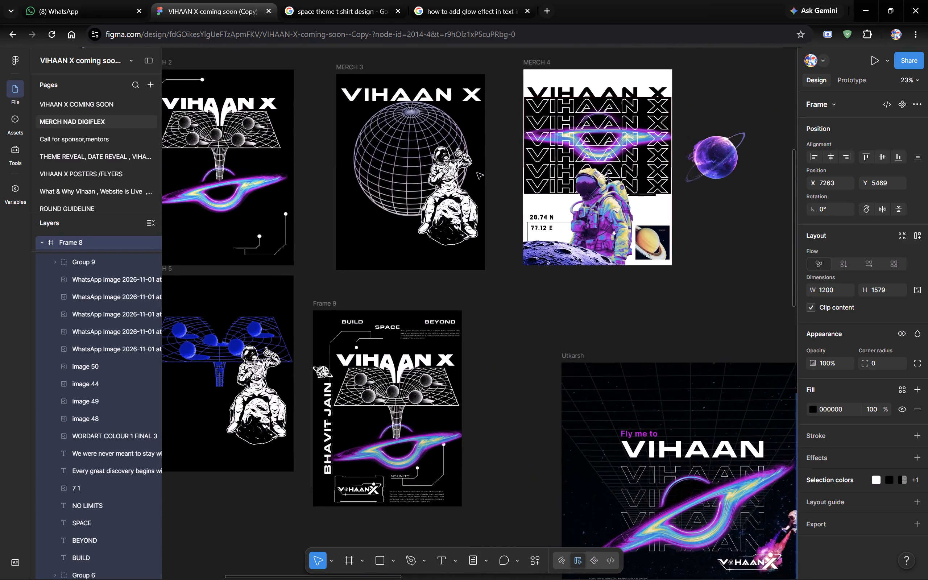
{"action": "scroll", "coordinate": [477, 173], "scroll_direction": "right", "scroll_amount": 1}
{"action": "scroll", "coordinate": [477, 173], "scroll_direction": "up", "scroll_amount": 1}
{"action": "scroll", "coordinate": [477, 173], "scroll_direction": "right", "scroll_amount": 2}
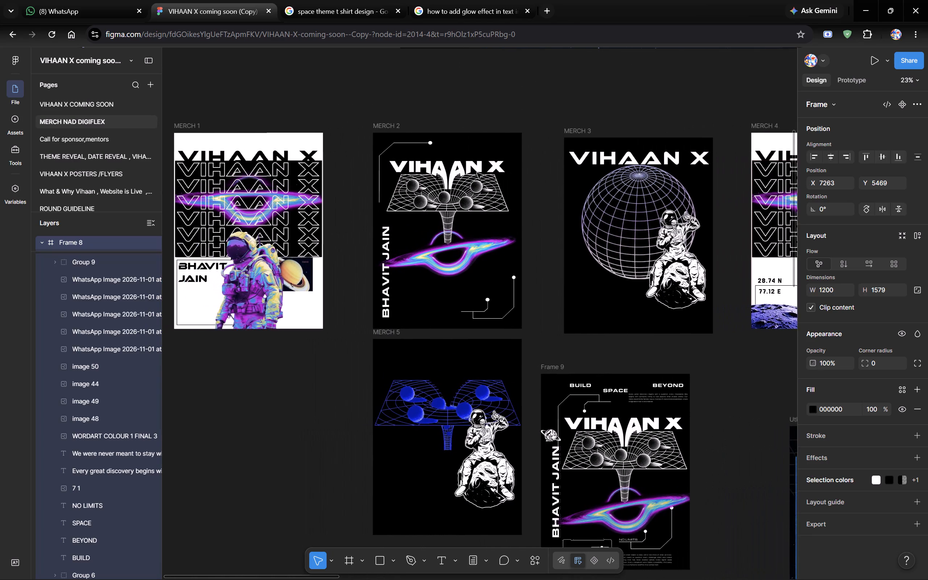
{"action": "scroll", "coordinate": [477, 173], "scroll_direction": "right", "scroll_amount": 1}
{"action": "scroll", "coordinate": [477, 173], "scroll_direction": "up", "scroll_amount": 1}
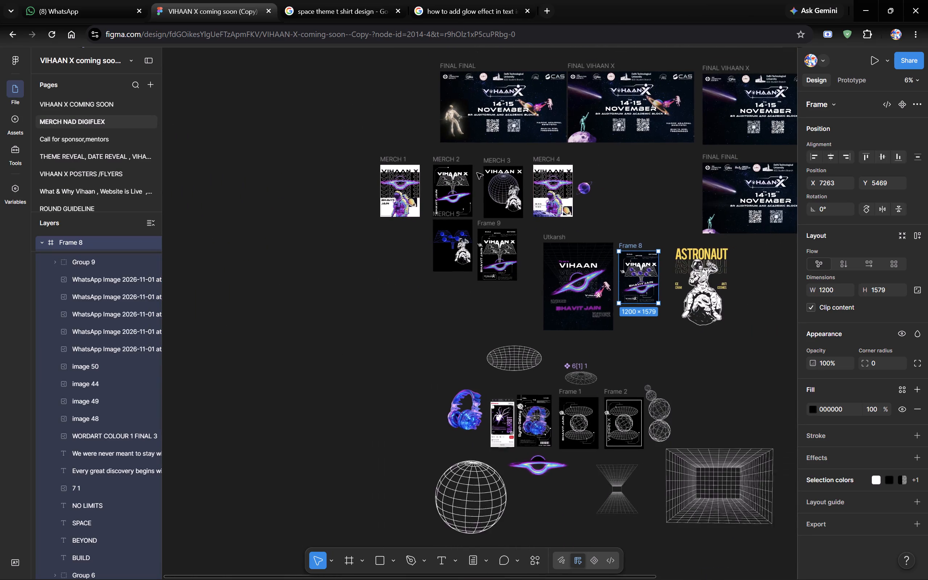
{"action": "scroll", "coordinate": [477, 173], "scroll_direction": "up", "scroll_amount": 1}
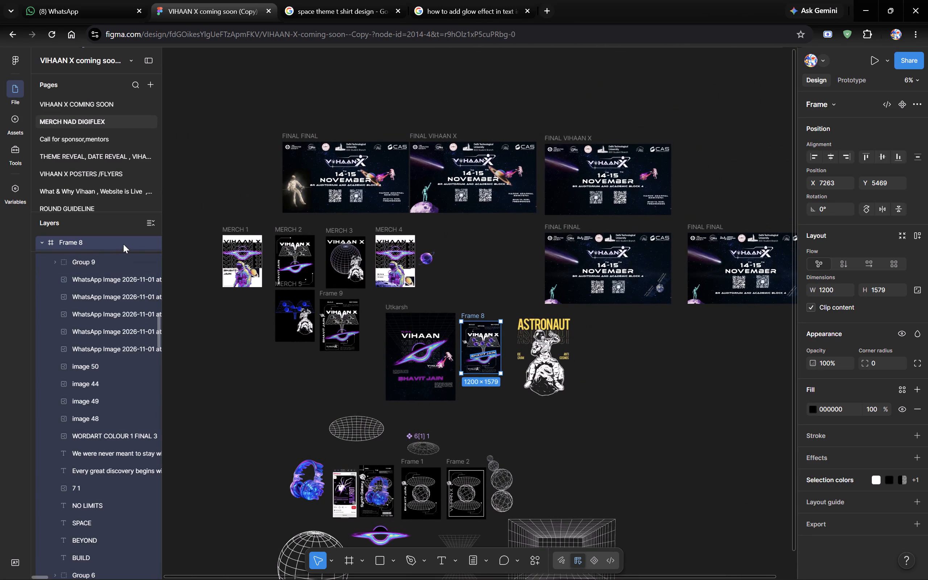
{"action": "left_click", "coordinate": [123, 244]}
{"action": "left_click", "coordinate": [202, 336]}
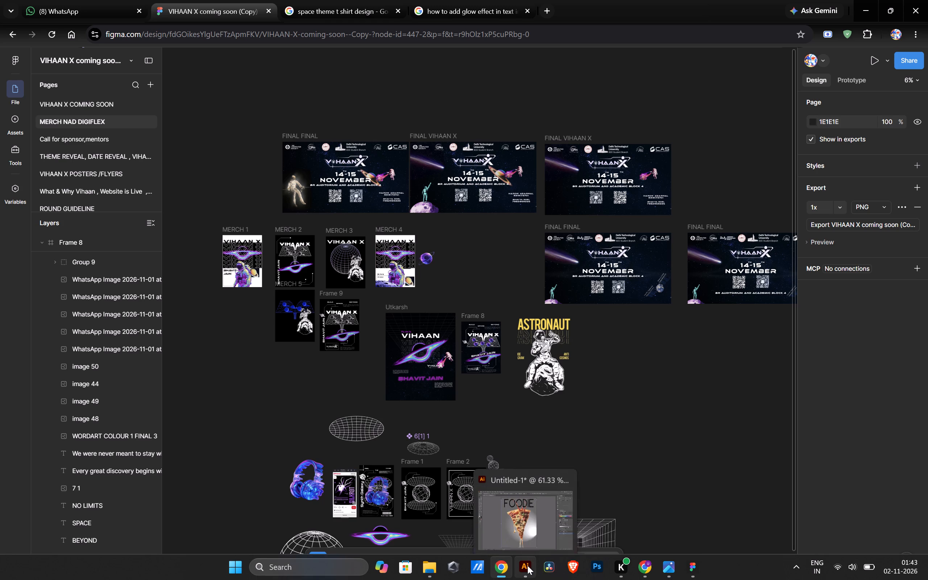
Switch to the MOON T-shirt reference screenshot in Photos and place it beside the Utkarsh frame to compare the two layouts.
{"action": "left_click", "coordinate": [667, 567]}
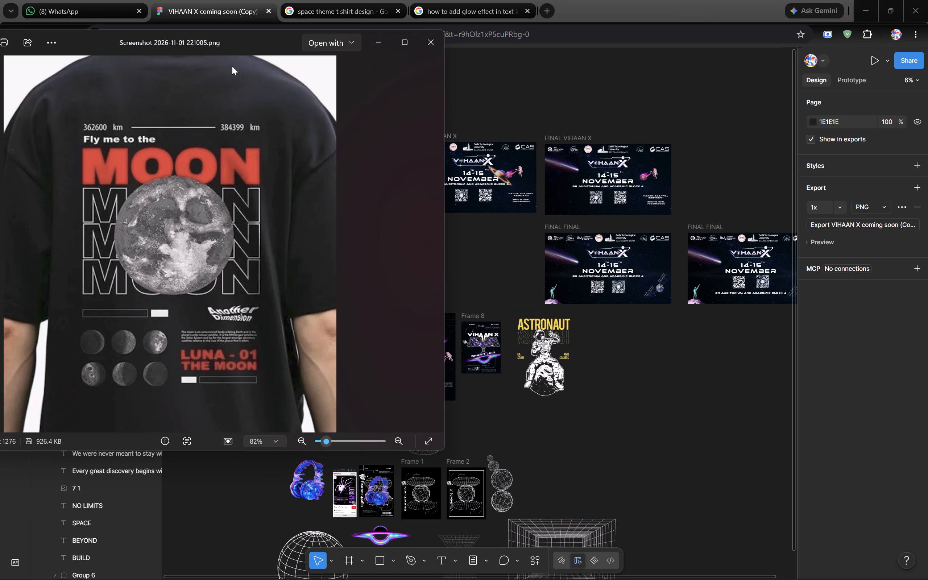
{"action": "left_click_drag", "start_coordinate": [234, 43], "coordinate": [353, 82]}
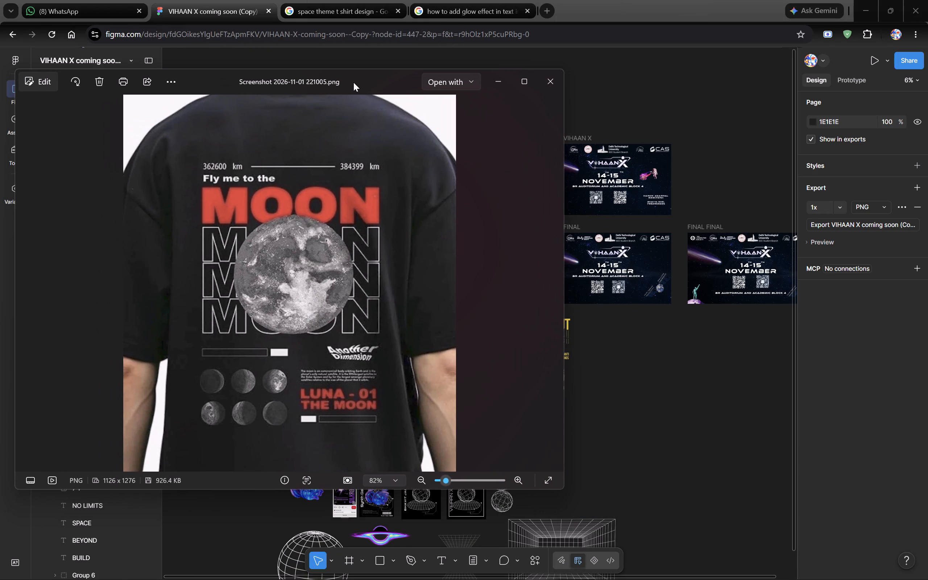
{"action": "left_click_drag", "start_coordinate": [389, 75], "coordinate": [474, 388]}
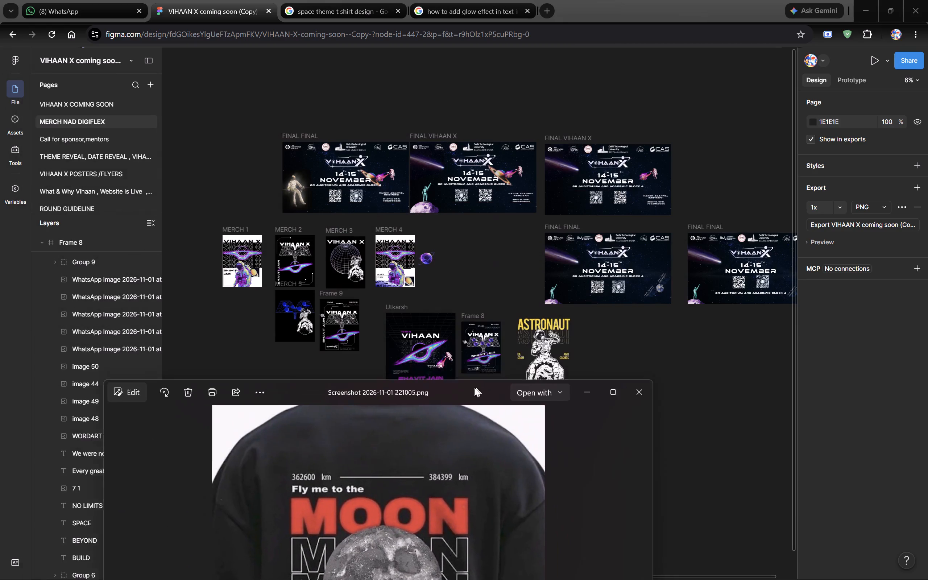
{"action": "left_click_drag", "start_coordinate": [474, 388], "coordinate": [736, 128]}
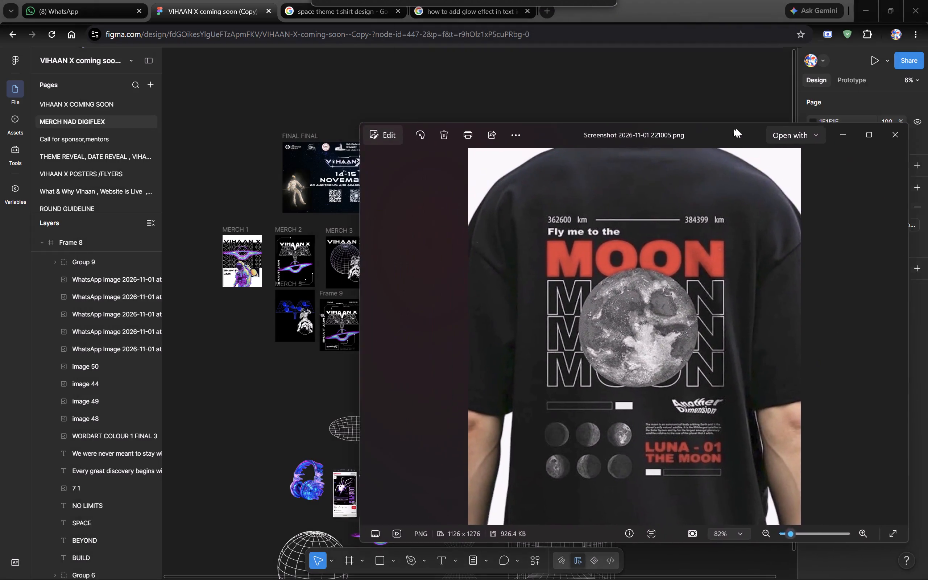
{"action": "left_click_drag", "start_coordinate": [736, 128], "coordinate": [882, 120]}
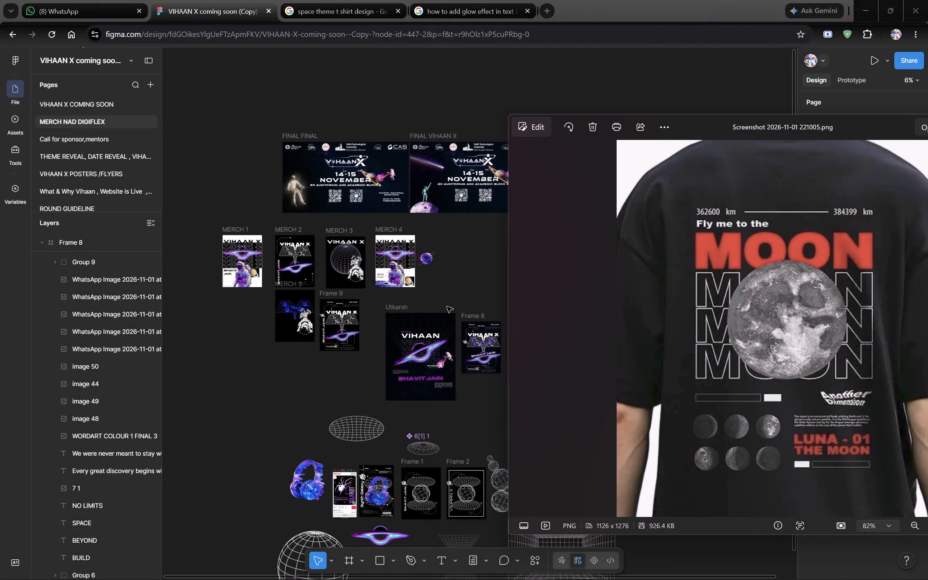
{"action": "scroll", "coordinate": [447, 307], "scroll_direction": "left", "scroll_amount": 1}
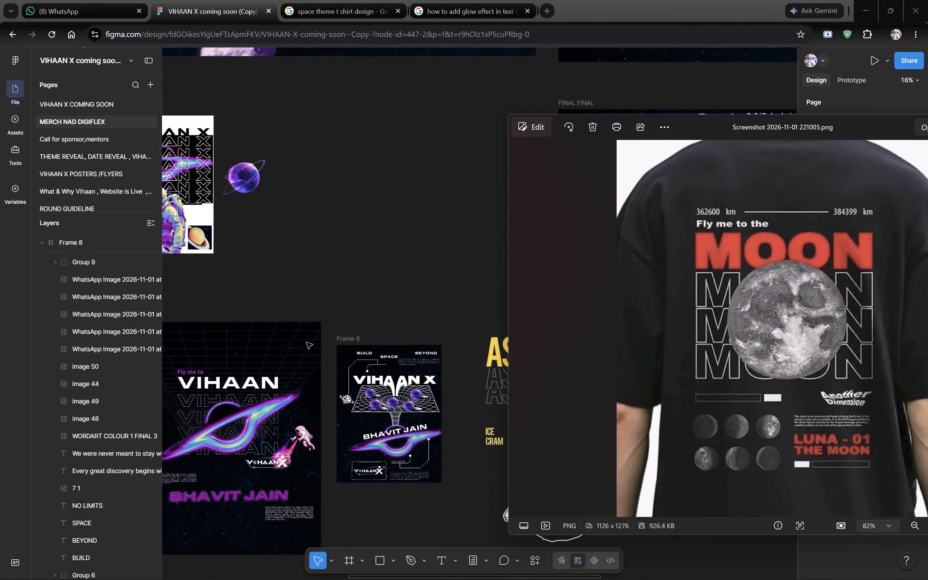
{"action": "scroll", "coordinate": [299, 347], "scroll_direction": "down", "scroll_amount": 3}
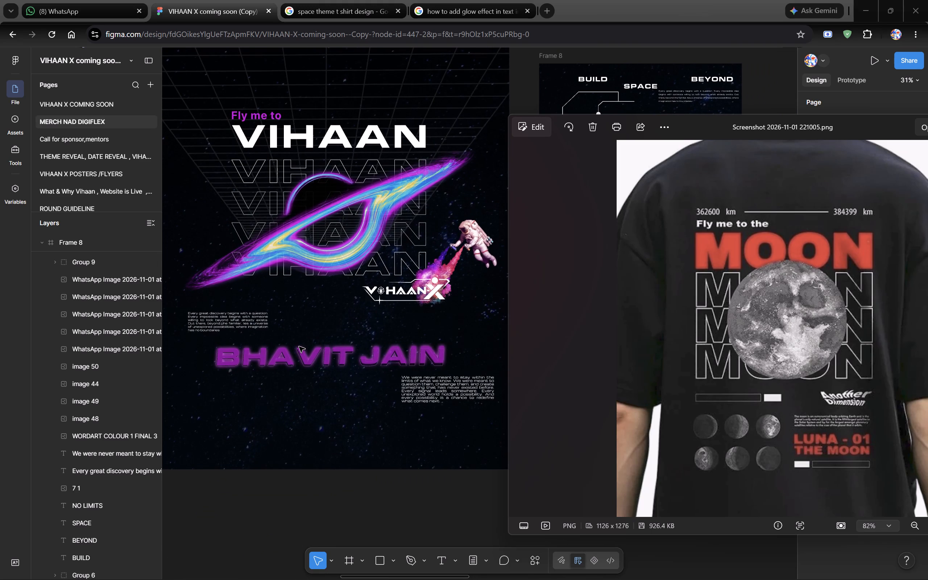
{"action": "scroll", "coordinate": [333, 298], "scroll_direction": "left", "scroll_amount": 1}
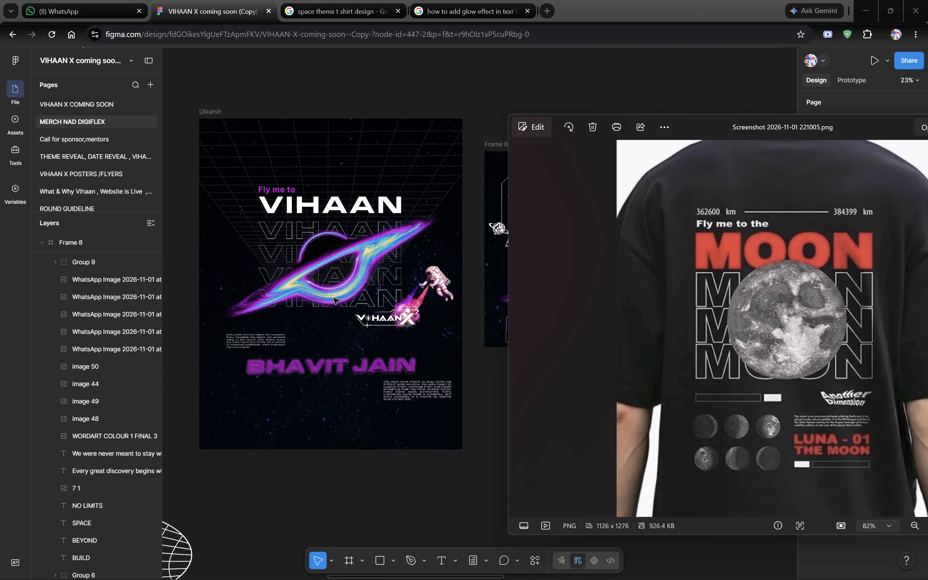
{"action": "scroll", "coordinate": [333, 298], "scroll_direction": "up", "scroll_amount": 1}
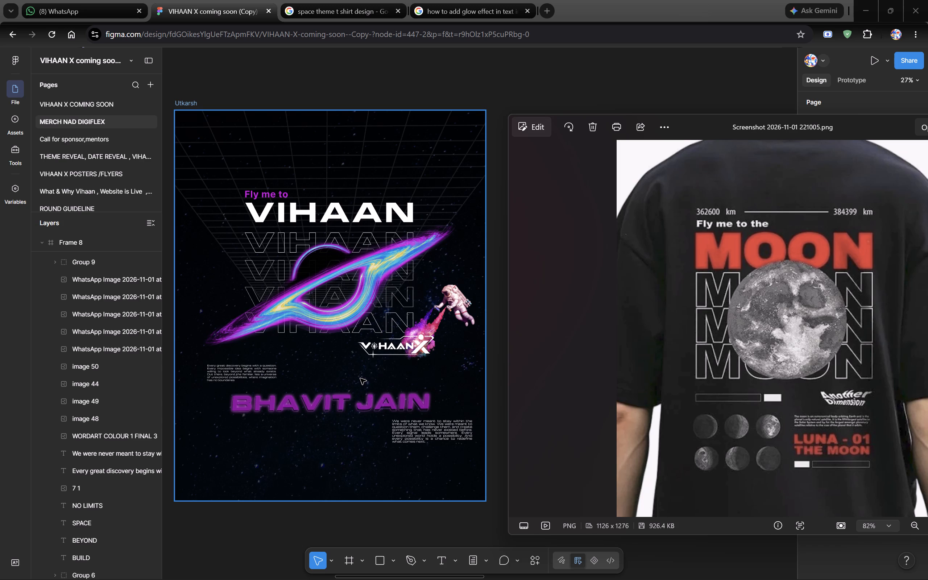
Inspect the layers of the Utkarsh frame, selecting the perspective-grid background image 15 and collapsing Group 8.
{"action": "left_click", "coordinate": [360, 378]}
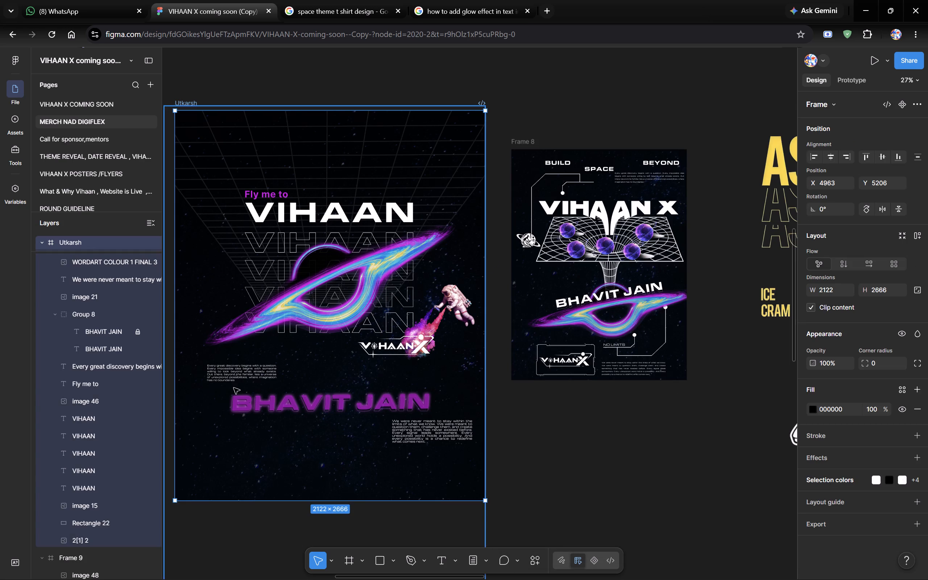
{"action": "left_click", "coordinate": [250, 451]}
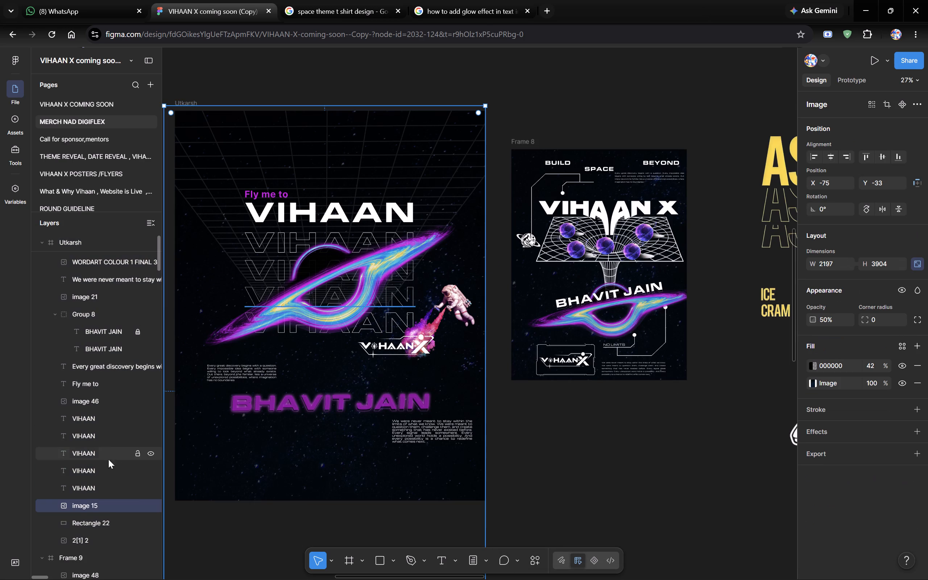
{"action": "scroll", "coordinate": [109, 515], "scroll_direction": "down", "scroll_amount": 1}
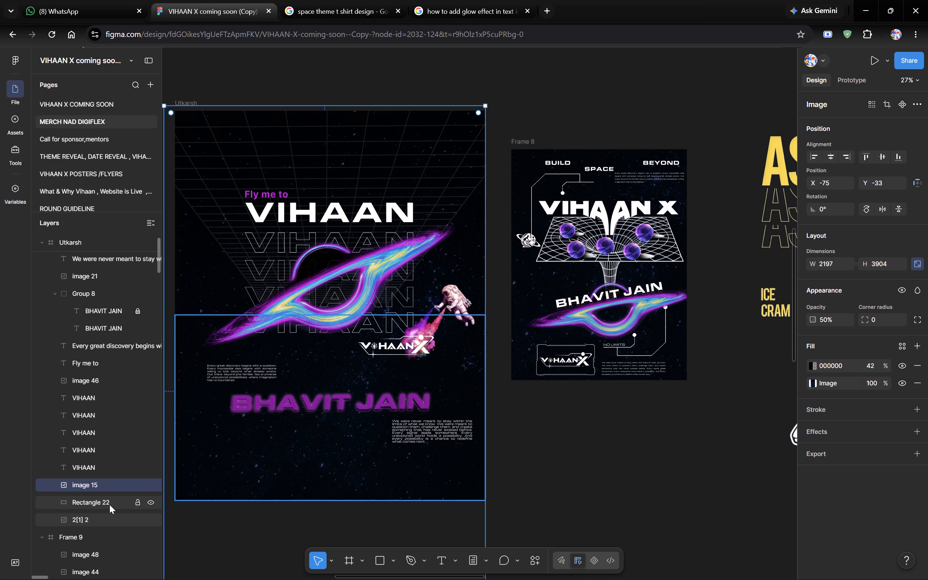
{"action": "scroll", "coordinate": [90, 385], "scroll_direction": "up", "scroll_amount": 1}
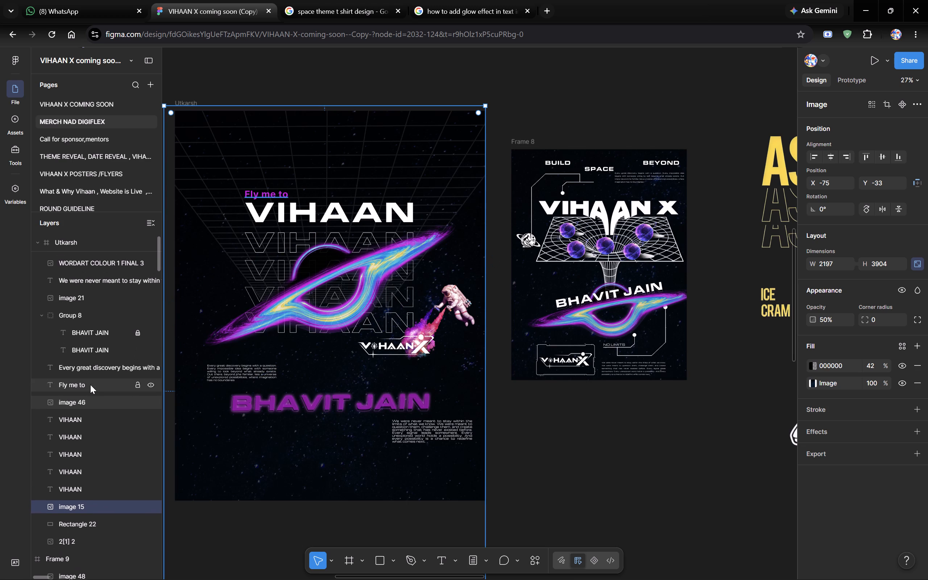
{"action": "scroll", "coordinate": [90, 385], "scroll_direction": "up", "scroll_amount": 1}
{"action": "left_click", "coordinate": [39, 318]}
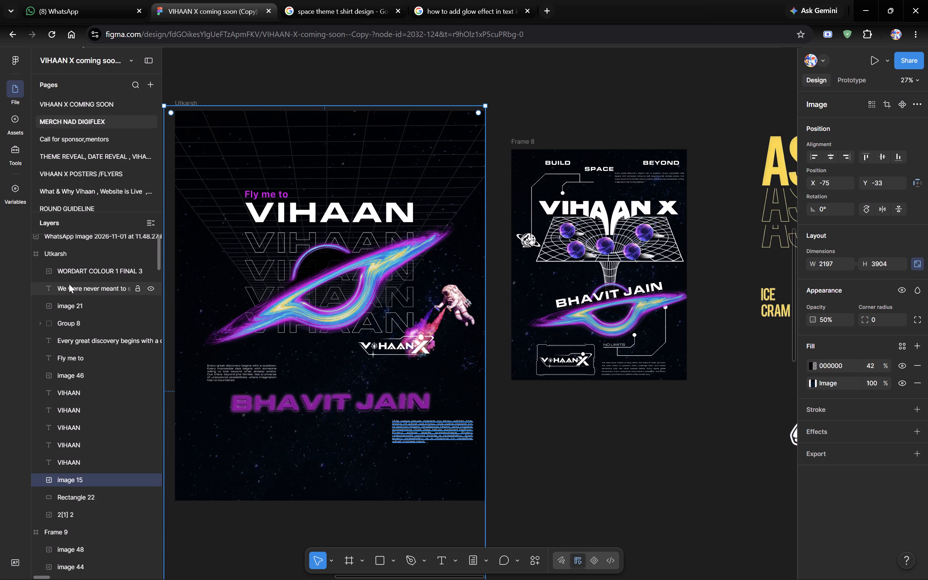
Review the Utkarsh frame in context with Frame 8, Frame 9, the MERCH designs and the VIHAAN X banners.
{"action": "scroll", "coordinate": [184, 297], "scroll_direction": "right", "scroll_amount": 1}
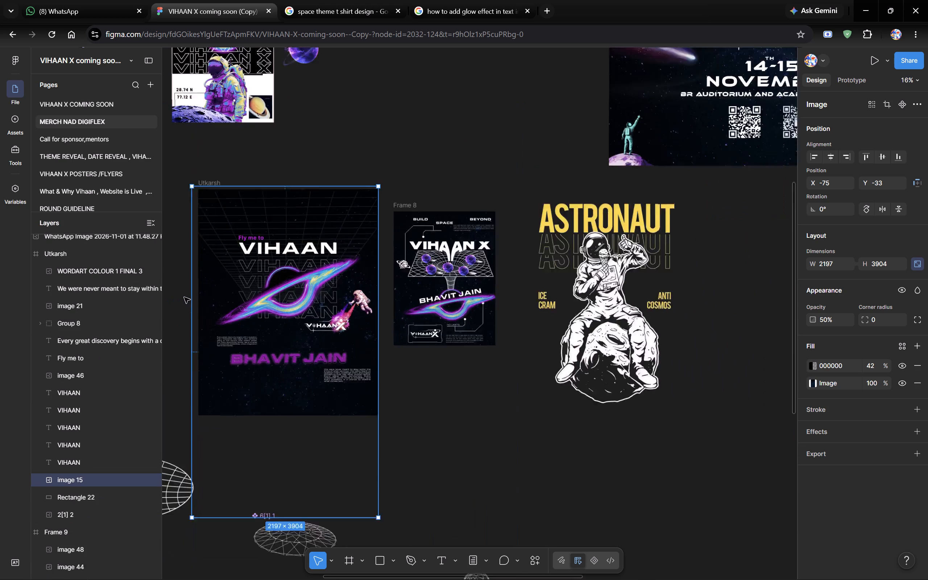
{"action": "scroll", "coordinate": [184, 297], "scroll_direction": "right", "scroll_amount": 4}
{"action": "scroll", "coordinate": [184, 297], "scroll_direction": "up", "scroll_amount": 1}
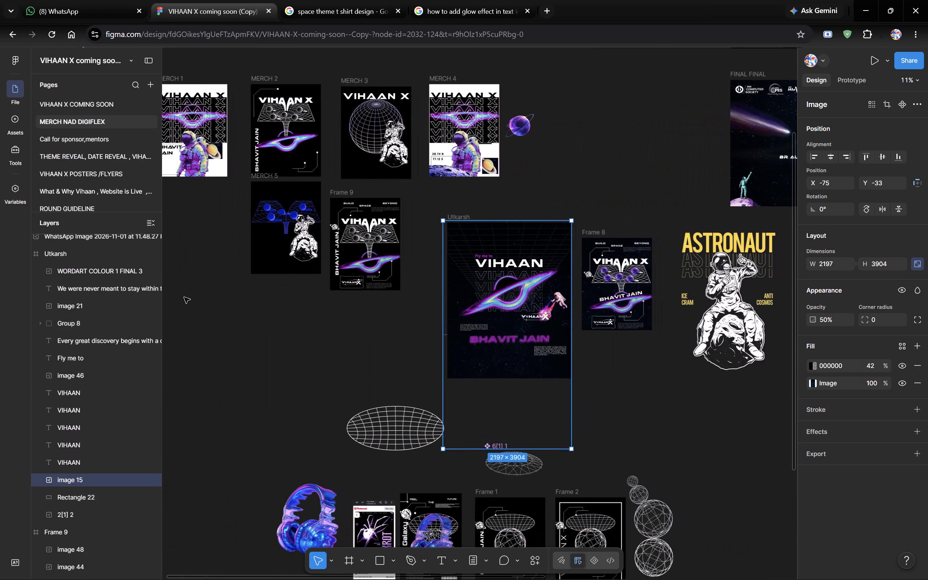
{"action": "scroll", "coordinate": [184, 297], "scroll_direction": "up", "scroll_amount": 1}
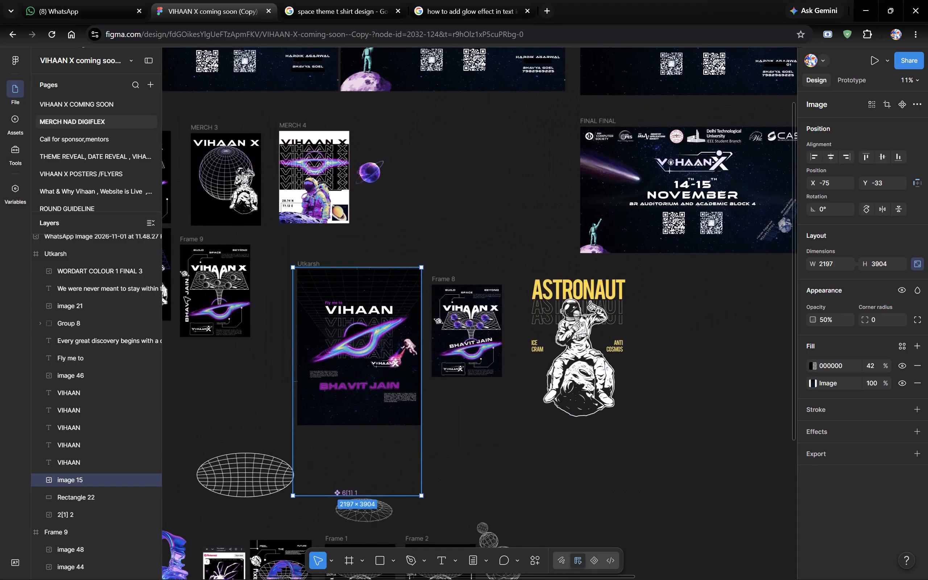
{"action": "scroll", "coordinate": [184, 297], "scroll_direction": "up", "scroll_amount": 1}
{"action": "scroll", "coordinate": [184, 297], "scroll_direction": "right", "scroll_amount": 2}
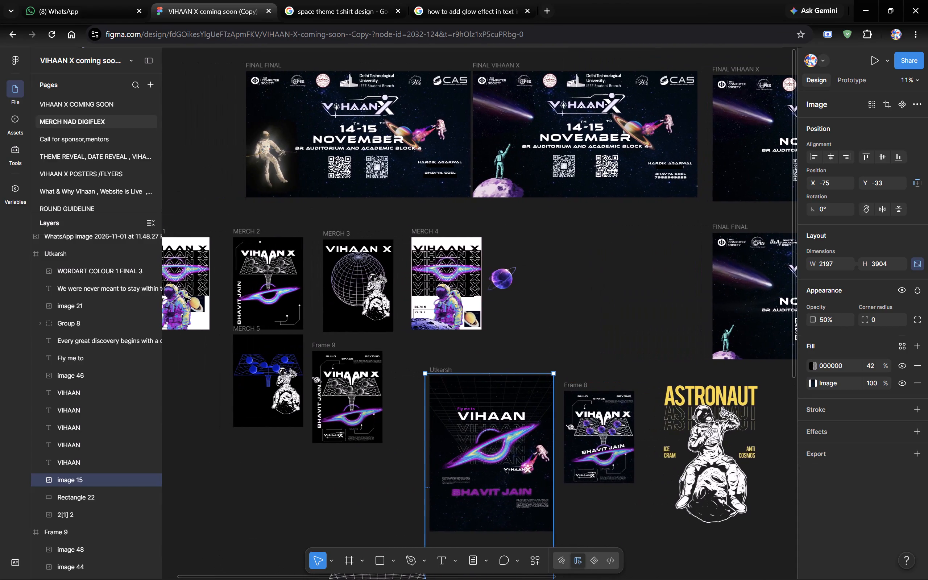
{"action": "scroll", "coordinate": [184, 297], "scroll_direction": "down", "scroll_amount": 1}
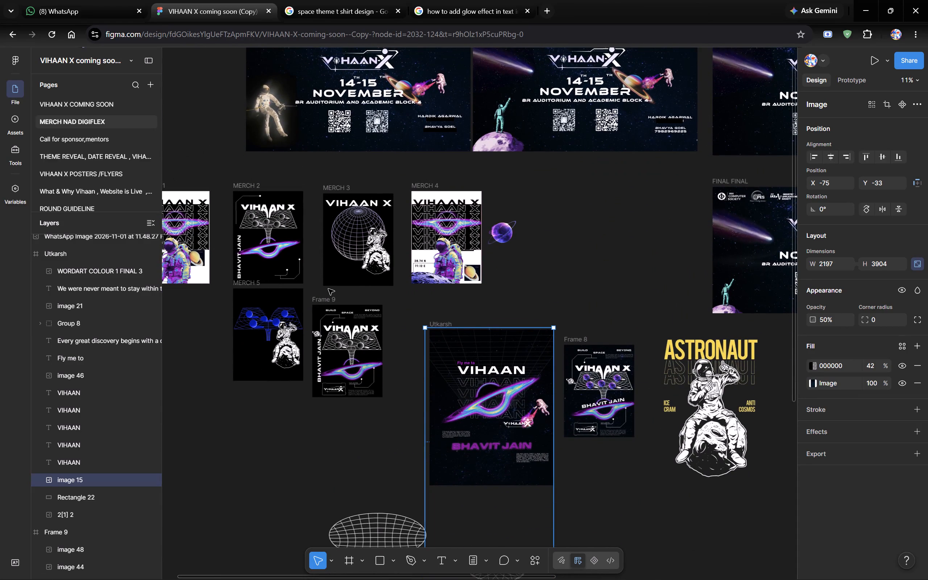
{"action": "scroll", "coordinate": [328, 289], "scroll_direction": "down", "scroll_amount": 2}
{"action": "scroll", "coordinate": [328, 289], "scroll_direction": "left", "scroll_amount": 1}
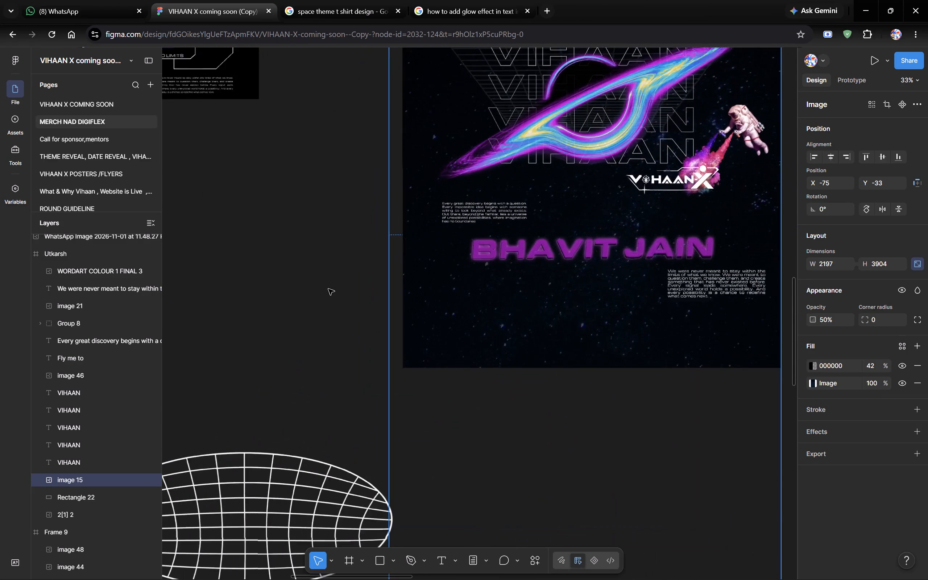
{"action": "scroll", "coordinate": [328, 289], "scroll_direction": "up", "scroll_amount": 1}
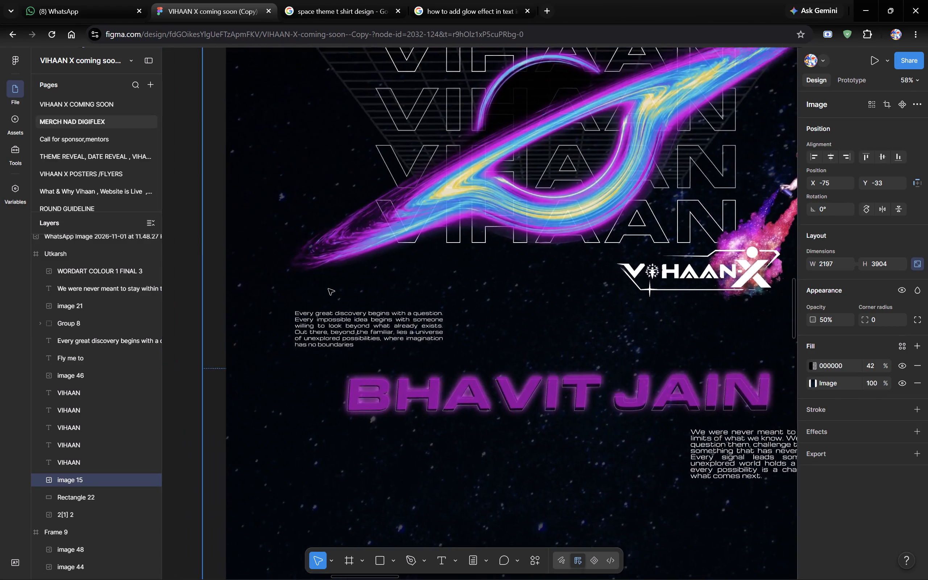
{"action": "scroll", "coordinate": [328, 289], "scroll_direction": "up", "scroll_amount": 4}
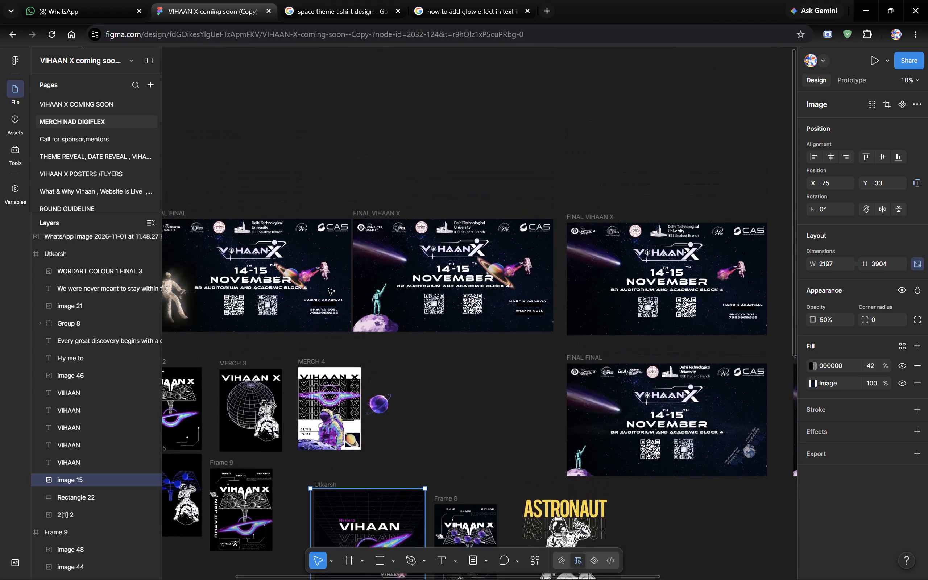
{"action": "scroll", "coordinate": [328, 289], "scroll_direction": "down", "scroll_amount": 1}
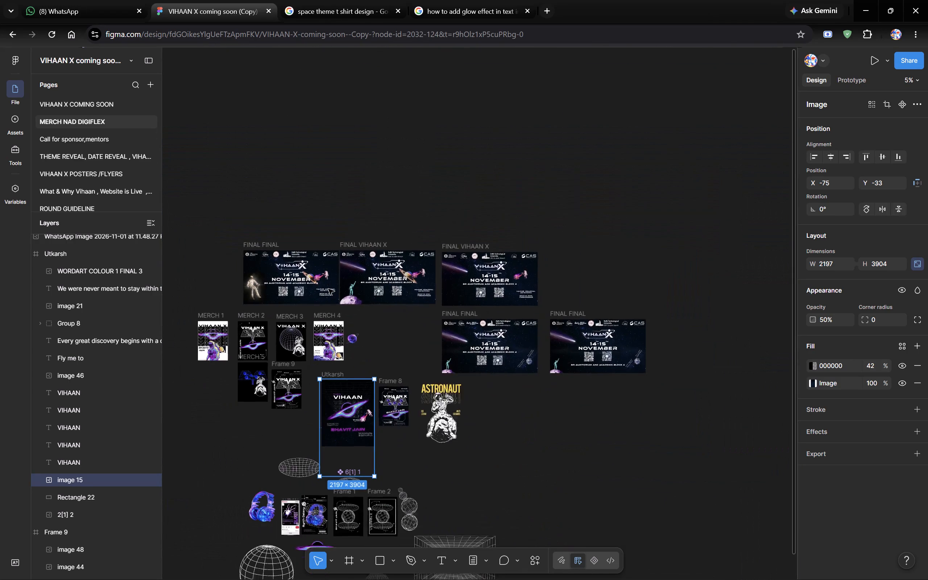
{"action": "scroll", "coordinate": [328, 289], "scroll_direction": "down", "scroll_amount": 2}
{"action": "scroll", "coordinate": [328, 289], "scroll_direction": "up", "scroll_amount": 1}
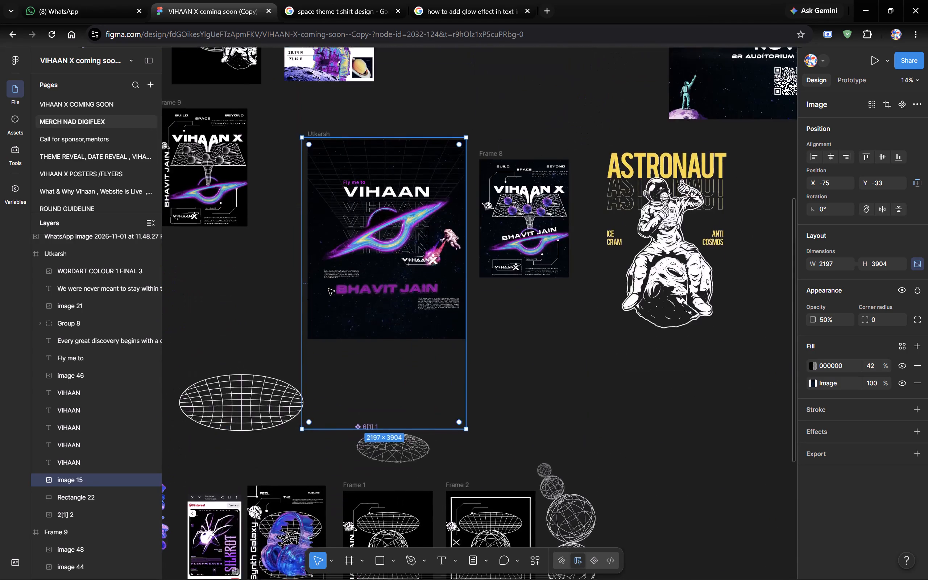
Examine the Utkarsh frame's black hole, outlined VIHAAN lettering, grid and text blocks at close range.
{"action": "scroll", "coordinate": [328, 289], "scroll_direction": "up", "scroll_amount": 1}
{"action": "scroll", "coordinate": [328, 289], "scroll_direction": "left", "scroll_amount": 1}
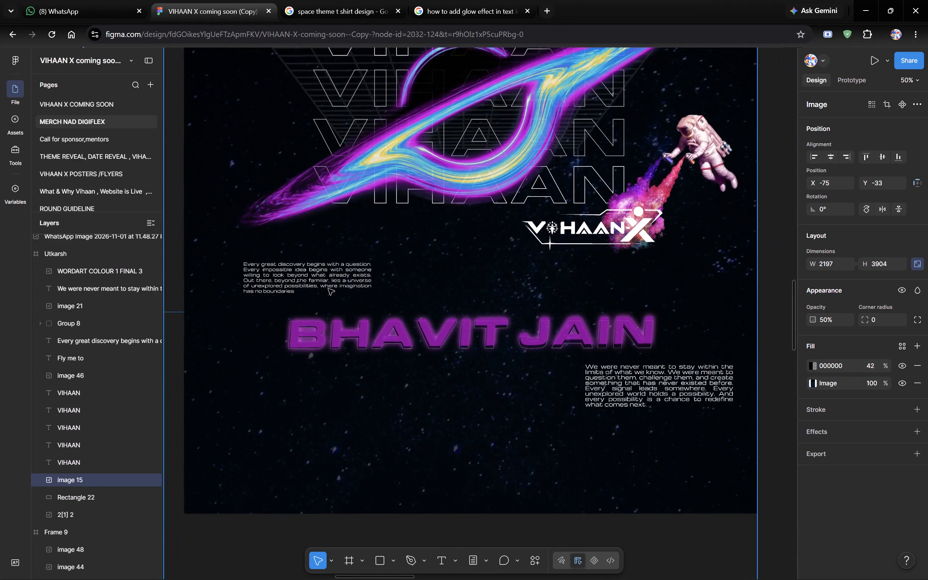
{"action": "scroll", "coordinate": [328, 289], "scroll_direction": "up", "scroll_amount": 1}
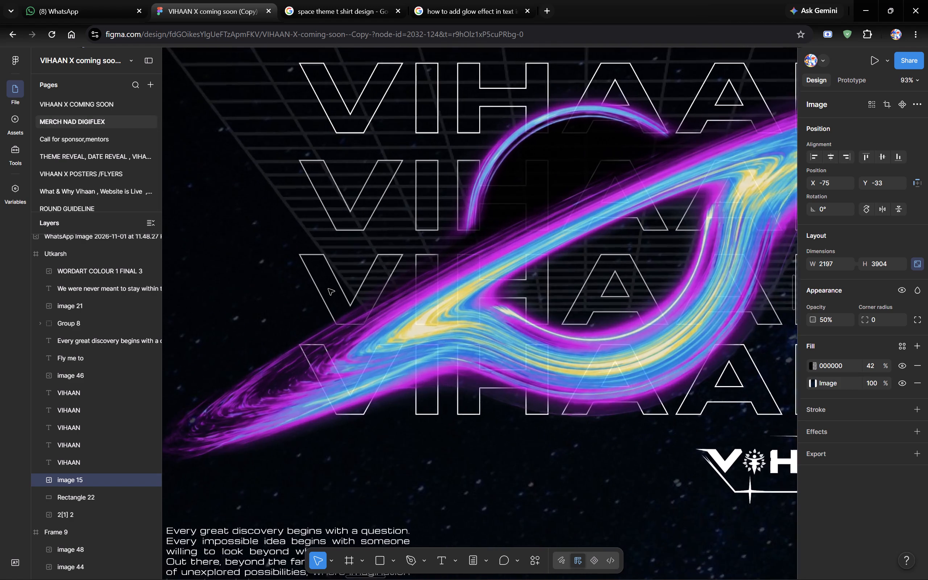
{"action": "scroll", "coordinate": [328, 289], "scroll_direction": "down", "scroll_amount": 3}
{"action": "scroll", "coordinate": [328, 289], "scroll_direction": "up", "scroll_amount": 4}
{"action": "scroll", "coordinate": [328, 289], "scroll_direction": "left", "scroll_amount": 1}
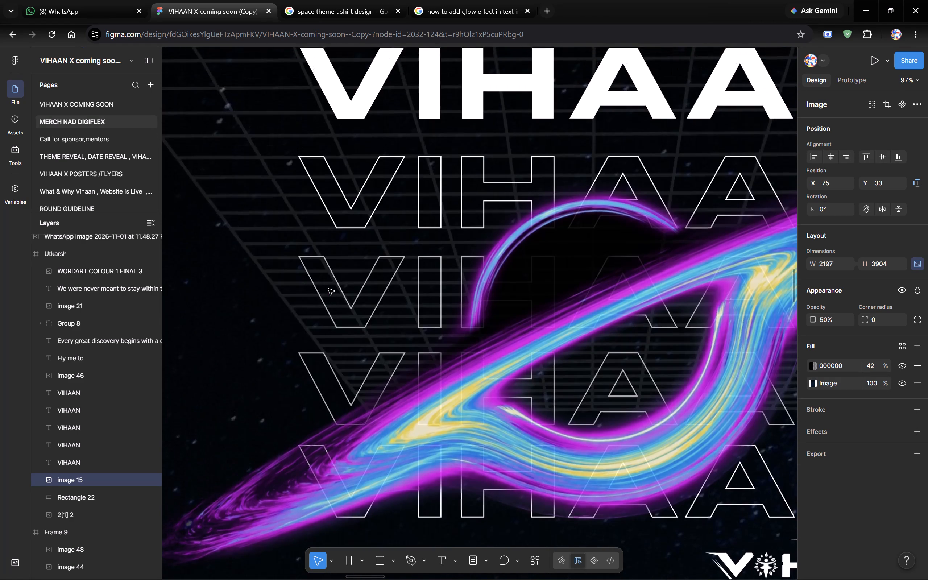
{"action": "scroll", "coordinate": [328, 289], "scroll_direction": "left", "scroll_amount": 3}
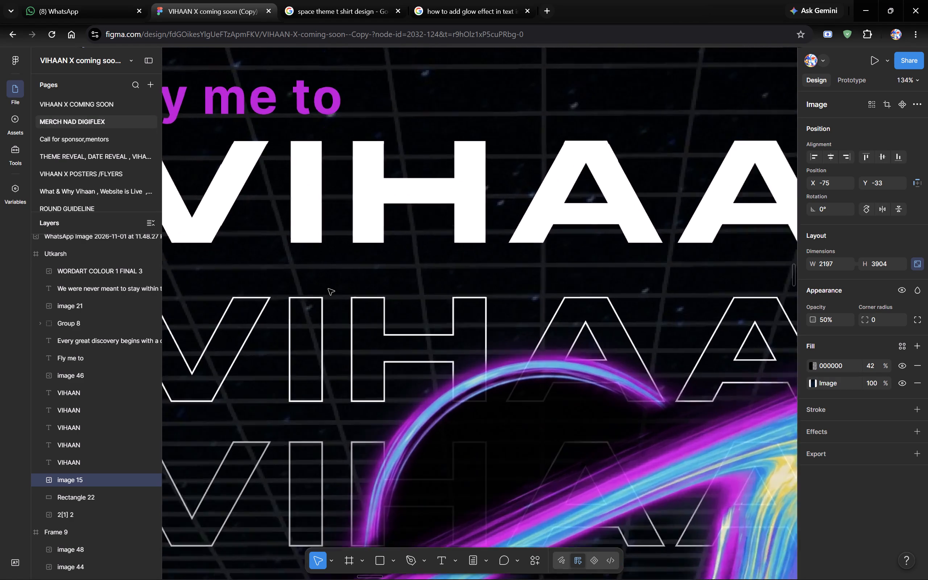
{"action": "scroll", "coordinate": [328, 289], "scroll_direction": "down", "scroll_amount": 2}
{"action": "scroll", "coordinate": [328, 289], "scroll_direction": "left", "scroll_amount": 1}
{"action": "scroll", "coordinate": [328, 289], "scroll_direction": "down", "scroll_amount": 1}
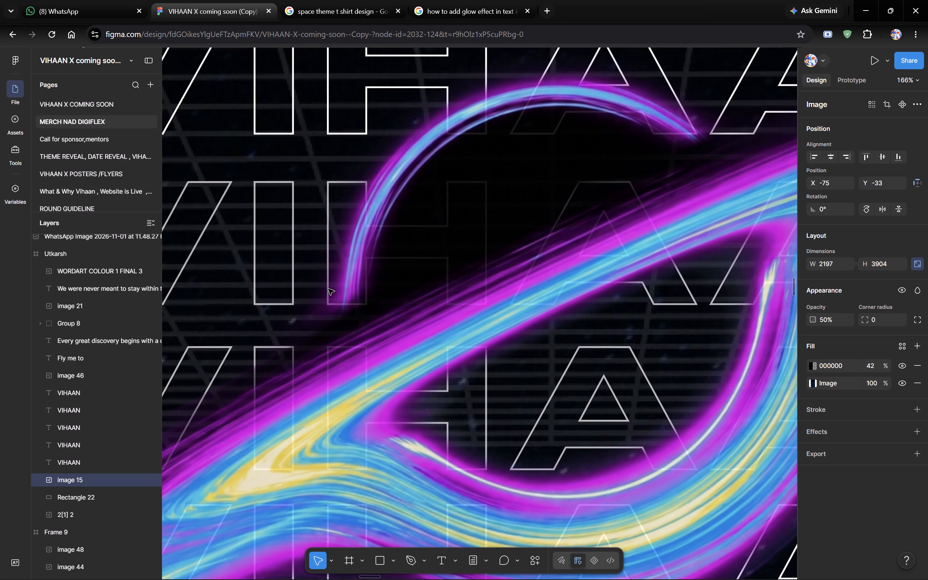
{"action": "scroll", "coordinate": [328, 289], "scroll_direction": "down", "scroll_amount": 4}
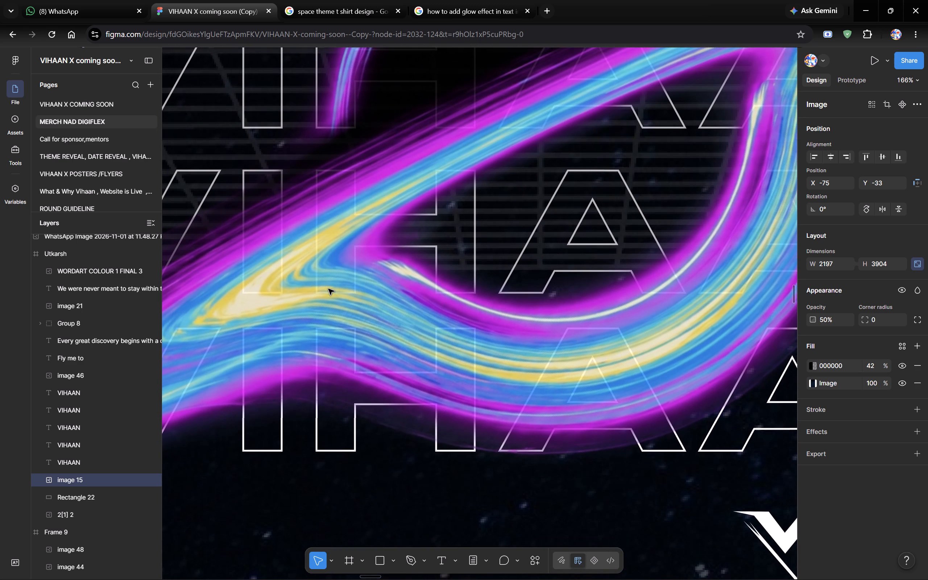
Set the opacity of the white VIHAAN X logo below the astronaut in the Utkarsh frame to 90%.
{"action": "scroll", "coordinate": [328, 289], "scroll_direction": "down", "scroll_amount": 1}
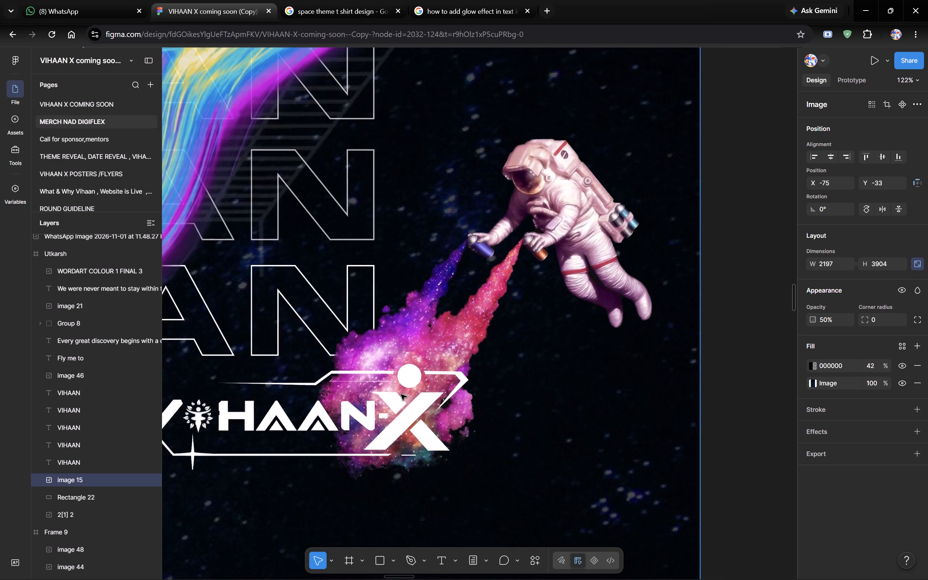
{"action": "scroll", "coordinate": [401, 394], "scroll_direction": "right", "scroll_amount": 1}
{"action": "left_click", "coordinate": [401, 394]}
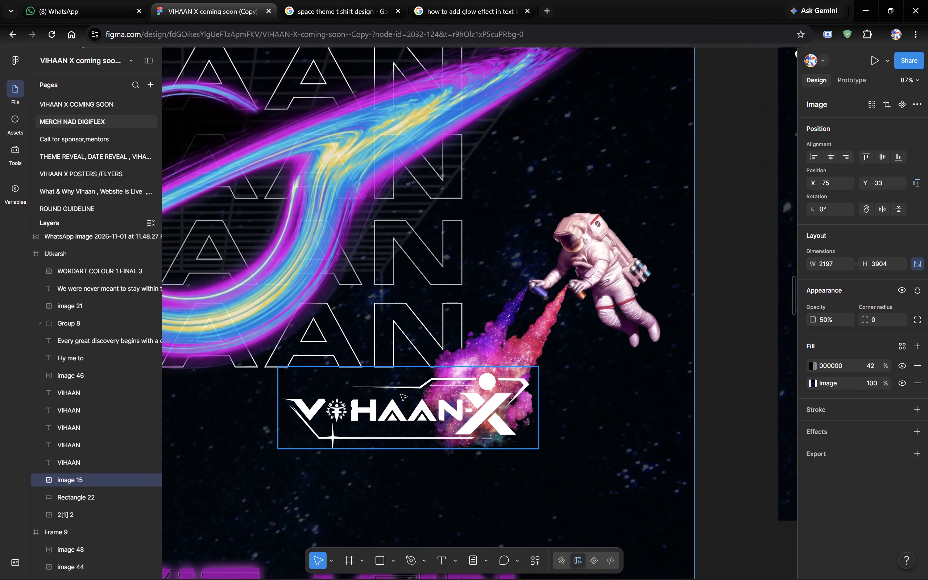
{"action": "double_click", "coordinate": [826, 322]}
{"action": "type", "text": "90"}
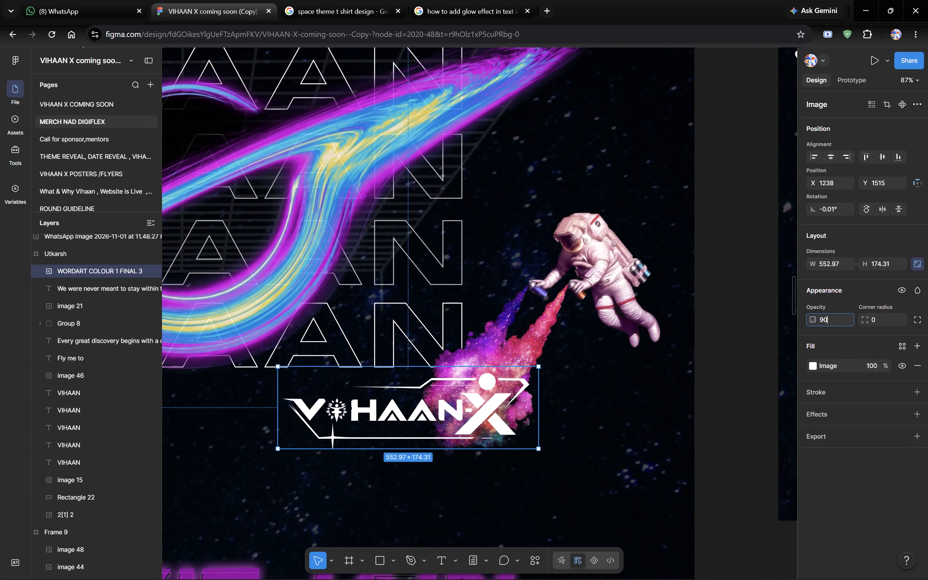
{"action": "key", "text": "Return"}
{"action": "left_click", "coordinate": [767, 305]}
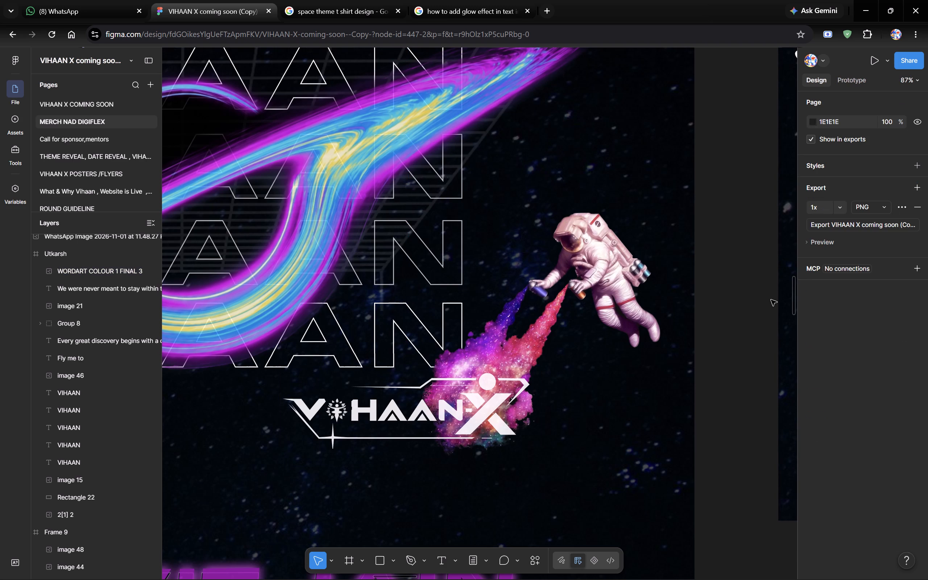
Check the whole Utkarsh frame next to Frame 8 after the logo opacity change.
{"action": "scroll", "coordinate": [771, 300], "scroll_direction": "left", "scroll_amount": 1}
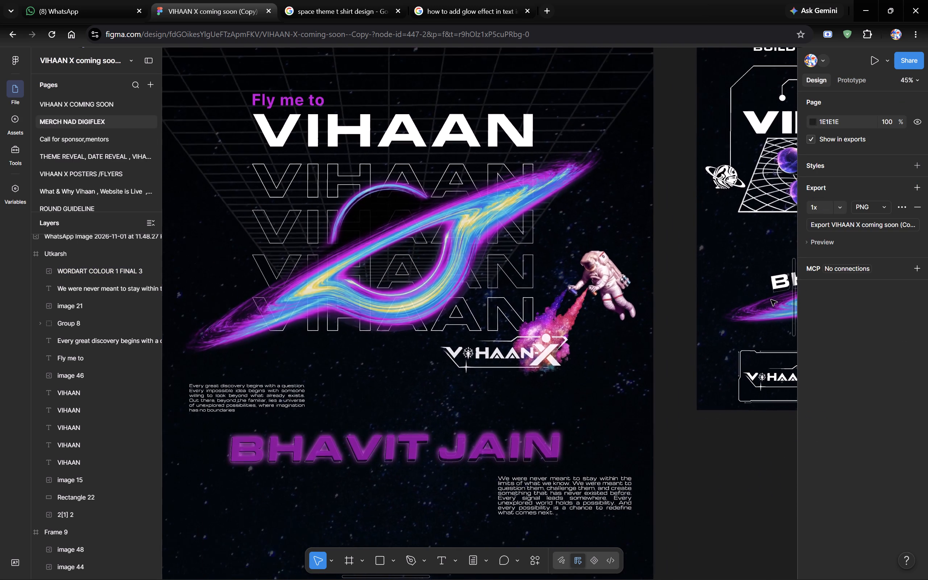
{"action": "scroll", "coordinate": [771, 300], "scroll_direction": "left", "scroll_amount": 1}
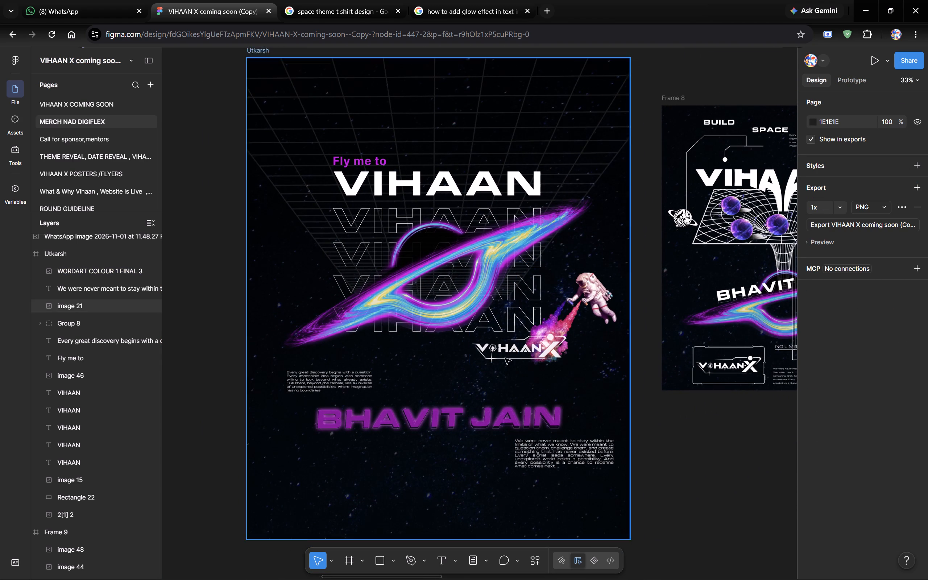
{"action": "left_click", "coordinate": [679, 460]}
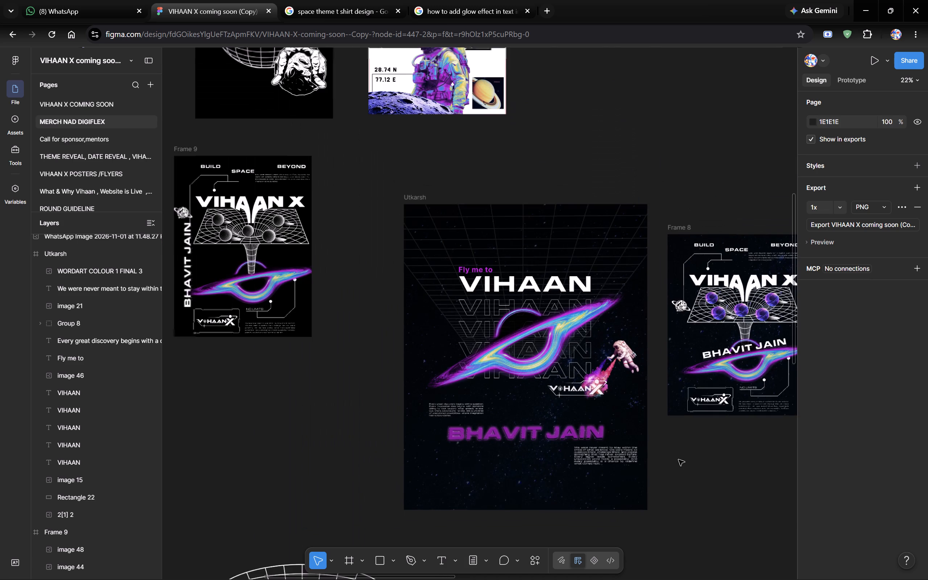
{"action": "scroll", "coordinate": [679, 460], "scroll_direction": "left", "scroll_amount": 1}
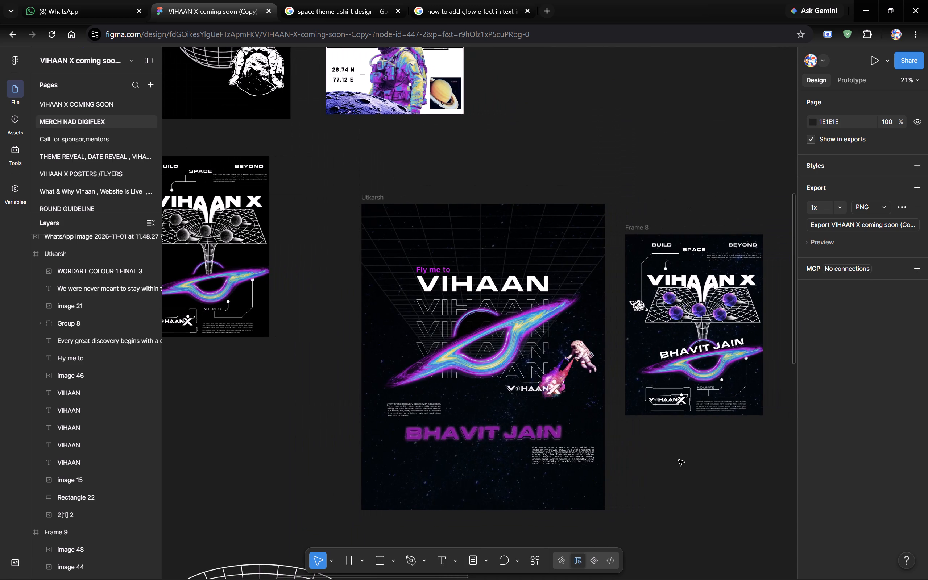
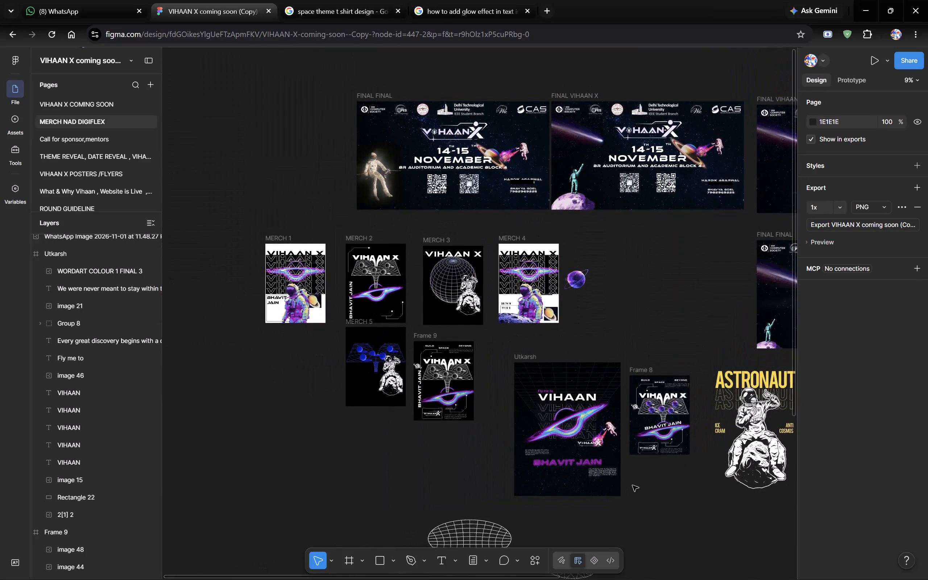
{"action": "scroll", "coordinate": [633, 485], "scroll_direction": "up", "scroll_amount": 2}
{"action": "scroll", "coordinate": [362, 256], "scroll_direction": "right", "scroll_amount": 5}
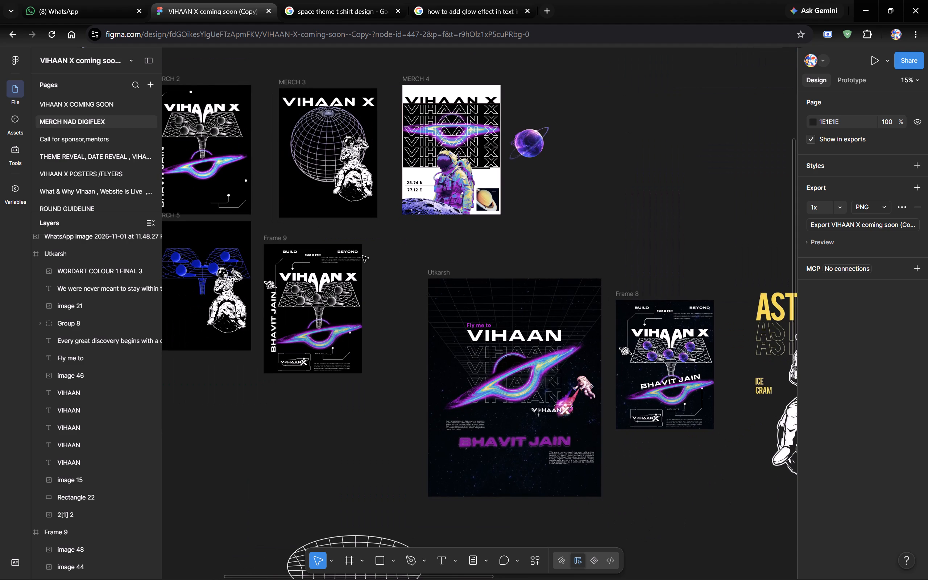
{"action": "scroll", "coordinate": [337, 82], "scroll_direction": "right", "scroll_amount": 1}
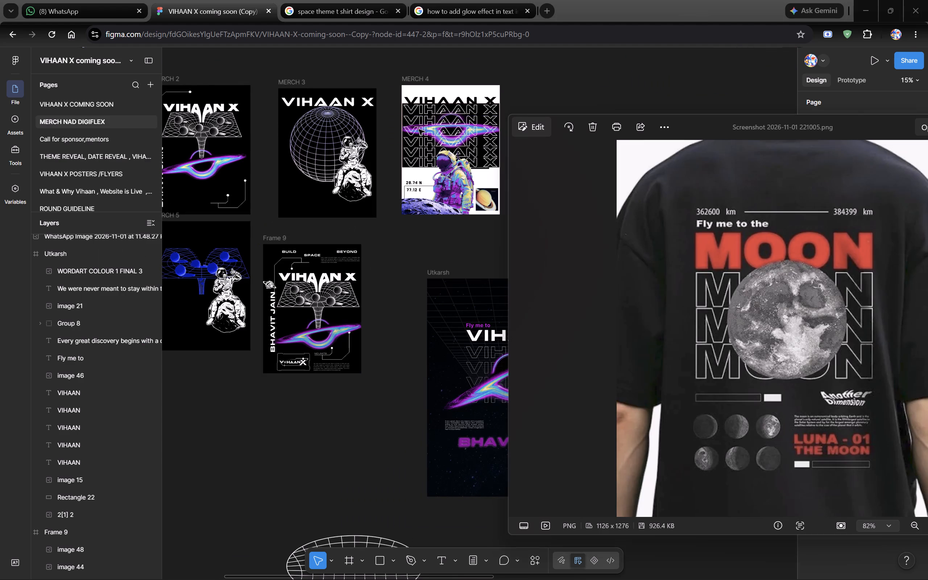
Move the MOON T-shirt reference image's window fully into view over the canvas and close it.
{"action": "left_click_drag", "start_coordinate": [857, 114], "coordinate": [825, 108]}
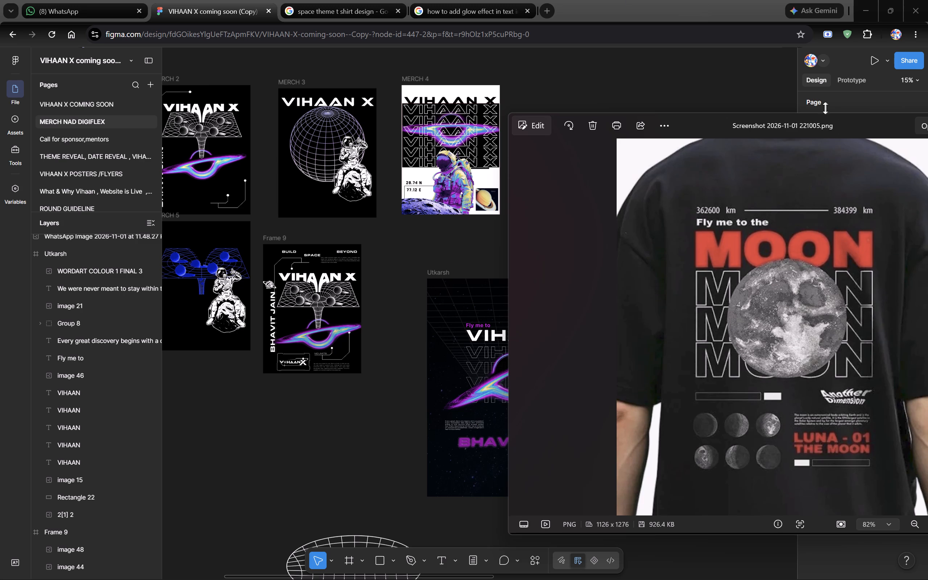
{"action": "left_click_drag", "start_coordinate": [825, 108], "coordinate": [825, 113]}
{"action": "left_click_drag", "start_coordinate": [843, 123], "coordinate": [543, 111]}
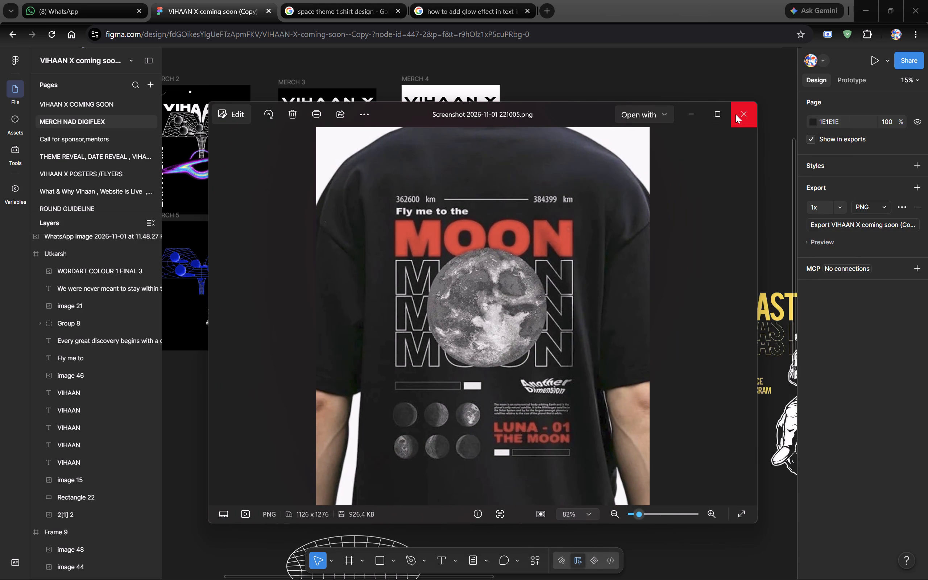
{"action": "left_click", "coordinate": [736, 114]}
Close the two Google search pages on space theme T-shirt design and adding a glow effect to text.
{"action": "left_click", "coordinate": [393, 11]}
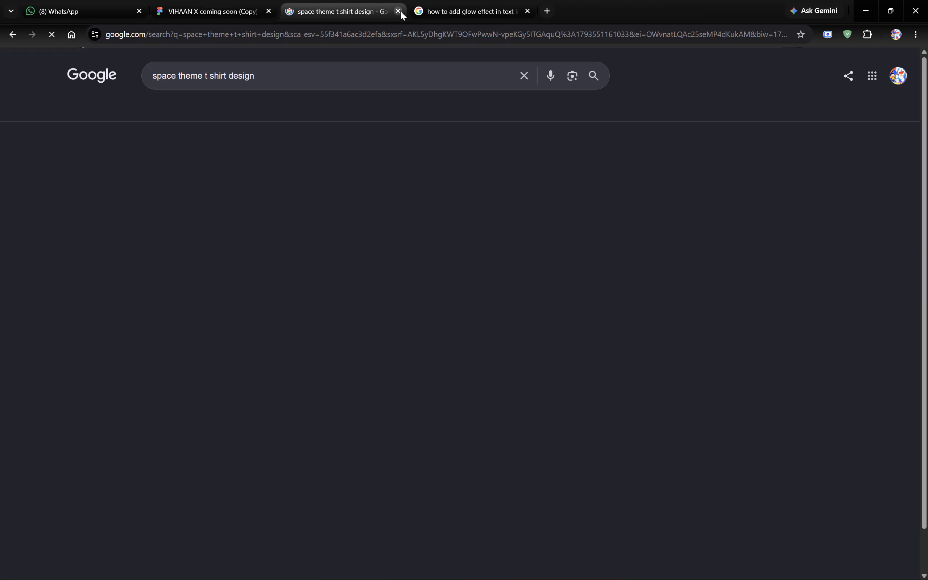
{"action": "left_click", "coordinate": [393, 11]}
{"action": "left_click", "coordinate": [393, 11]}
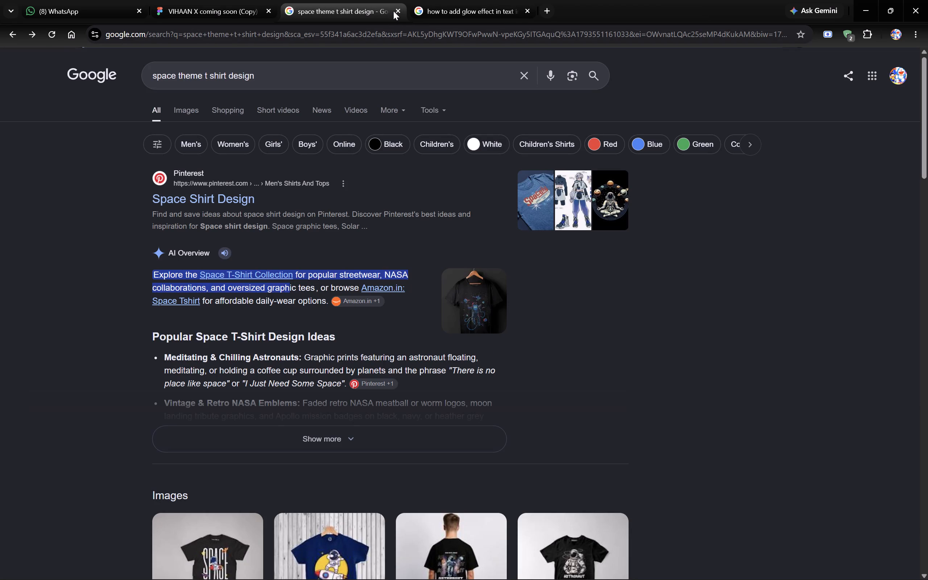
{"action": "left_click", "coordinate": [399, 11]}
{"action": "left_click", "coordinate": [399, 11]}
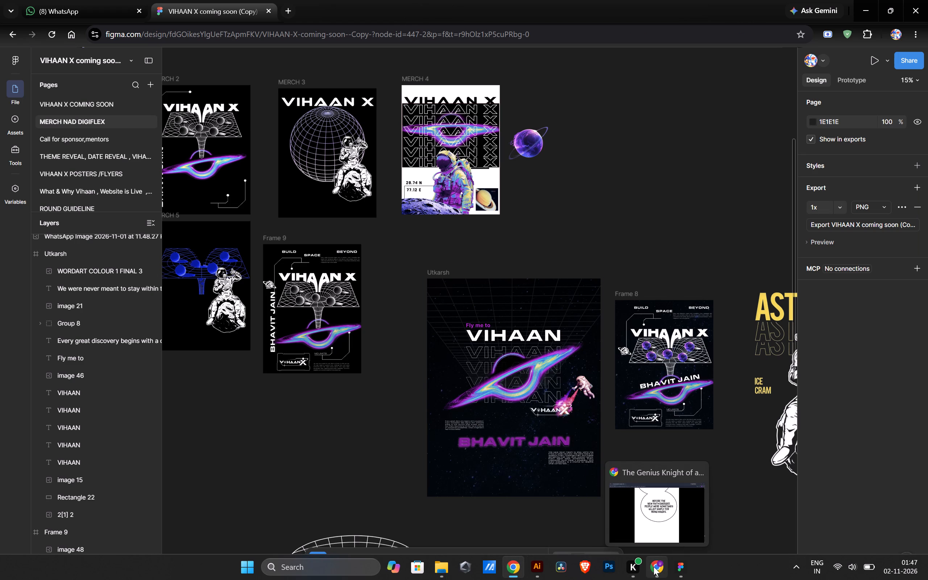
Switch to the browser window with The Genius Knight of a Fallen Race and continue reading chapter 7.
{"action": "left_click", "coordinate": [655, 512]}
{"action": "scroll", "coordinate": [579, 252], "scroll_direction": "down", "scroll_amount": 1}
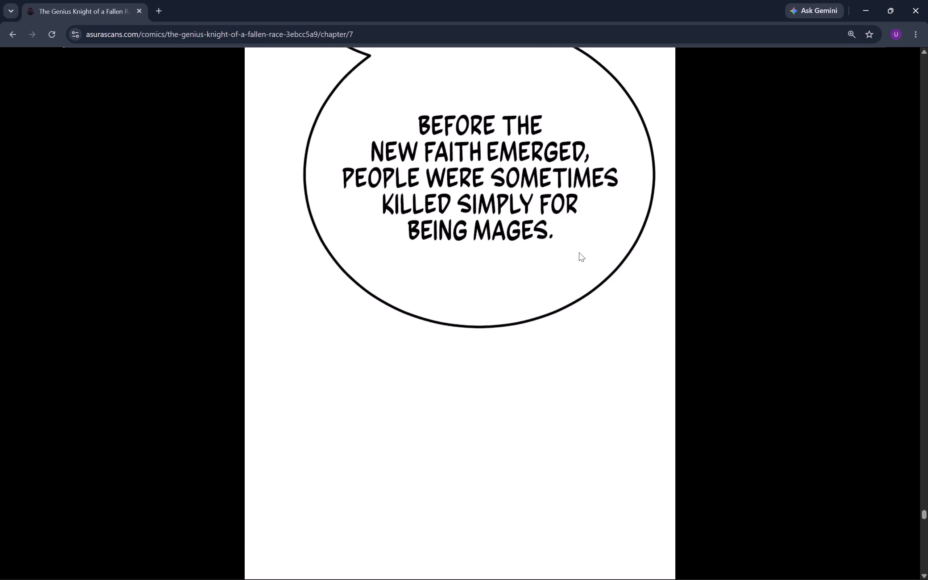
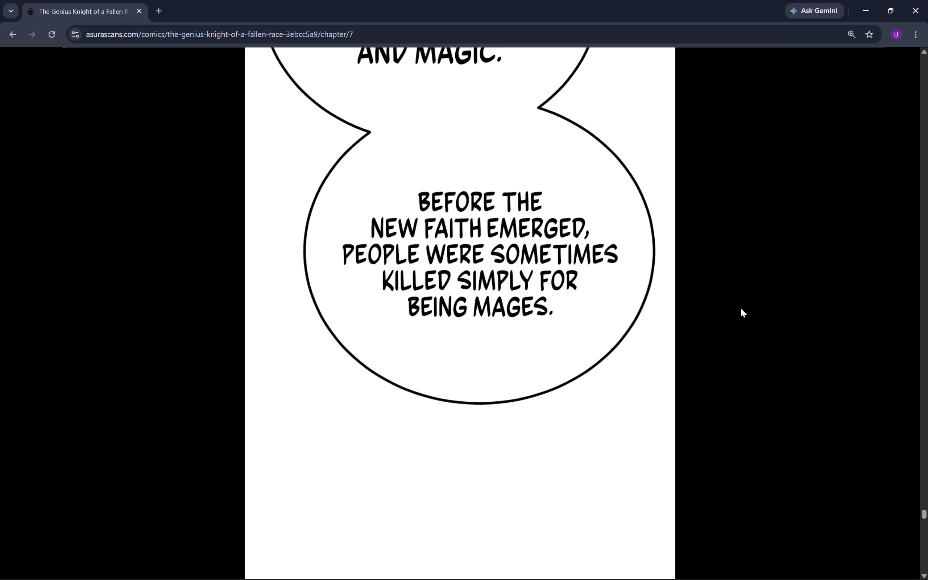
Continue reading chapter 7 of The Genius Knight of a Fallen Race through the dialogue about mages.
{"action": "scroll", "coordinate": [741, 308], "scroll_direction": "down", "scroll_amount": 2}
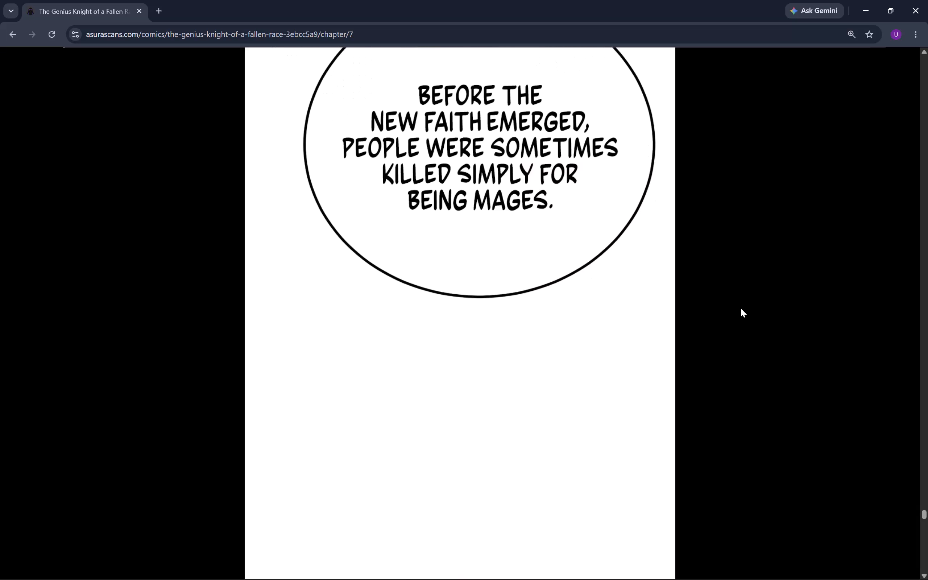
{"action": "scroll", "coordinate": [741, 308], "scroll_direction": "down", "scroll_amount": 4}
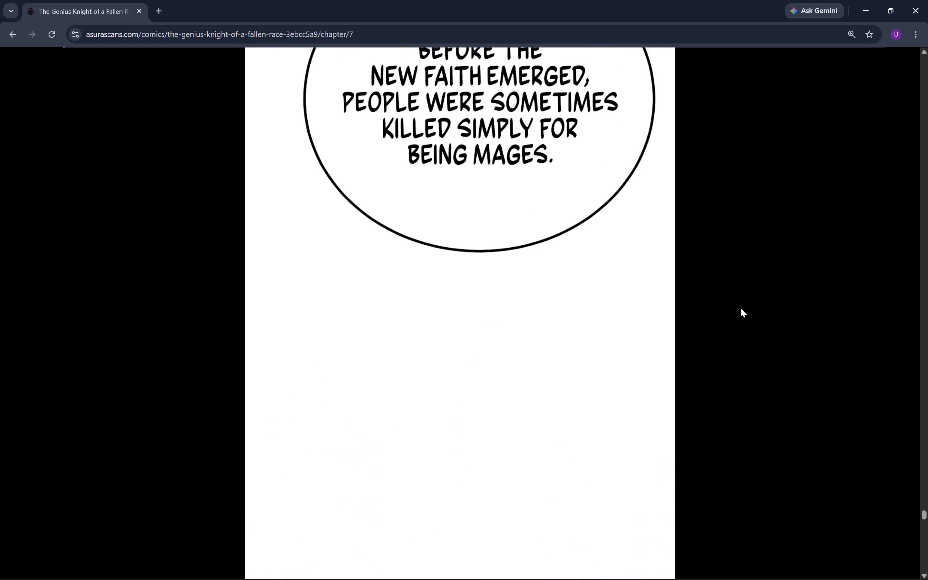
{"action": "scroll", "coordinate": [741, 308], "scroll_direction": "down", "scroll_amount": 3}
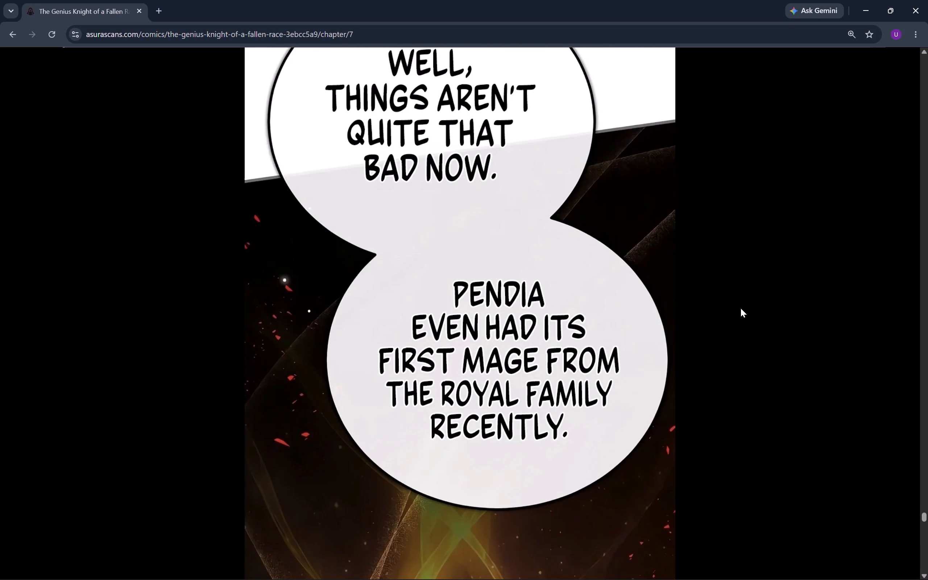
{"action": "scroll", "coordinate": [741, 308], "scroll_direction": "down", "scroll_amount": 2}
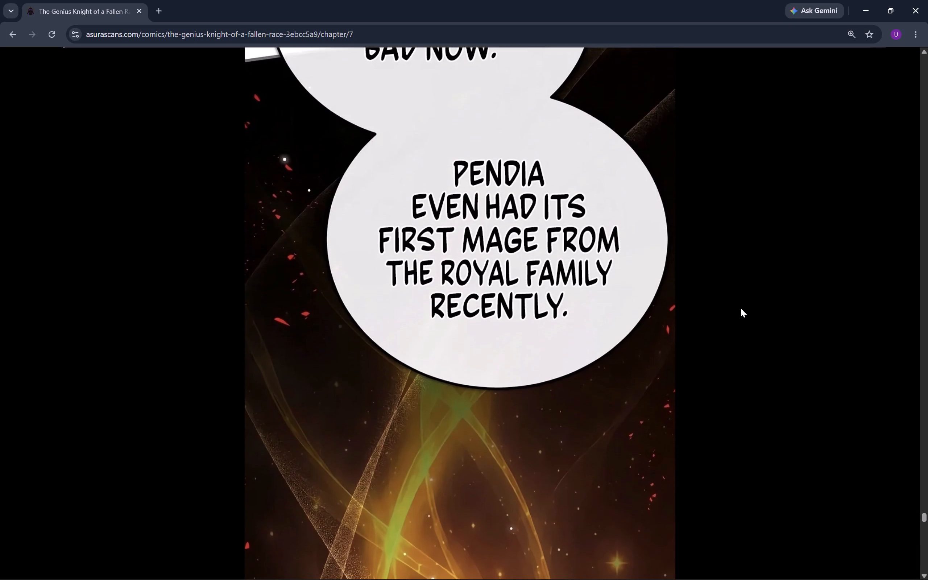
{"action": "scroll", "coordinate": [741, 308], "scroll_direction": "down", "scroll_amount": 1}
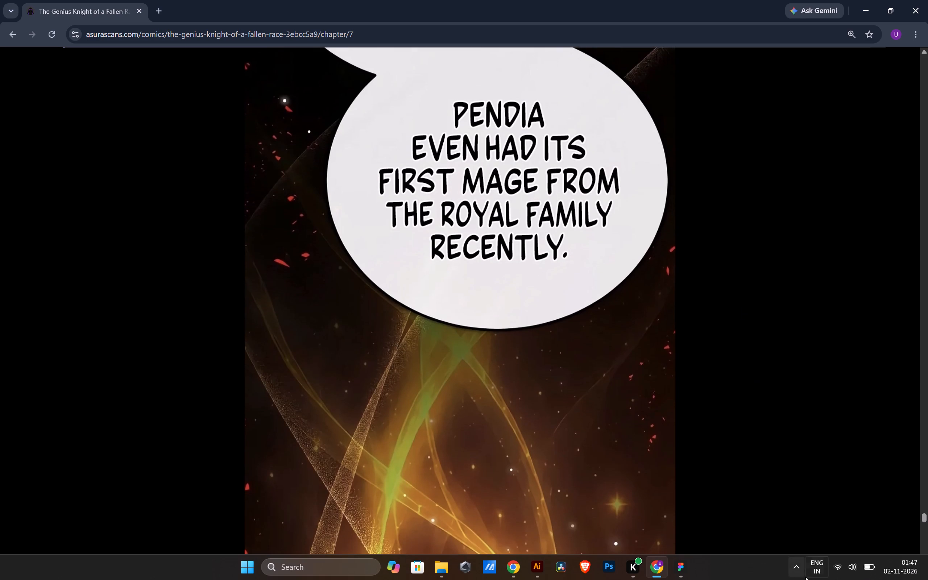
Switch to Figma, which is on its Recents page, and close its window.
{"action": "left_click", "coordinate": [682, 567]}
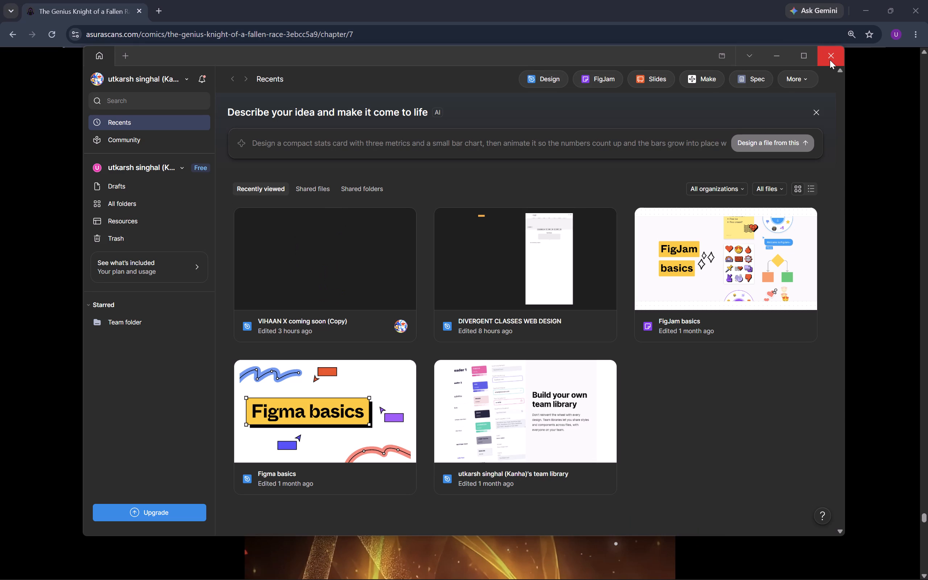
{"action": "left_click", "coordinate": [830, 60]}
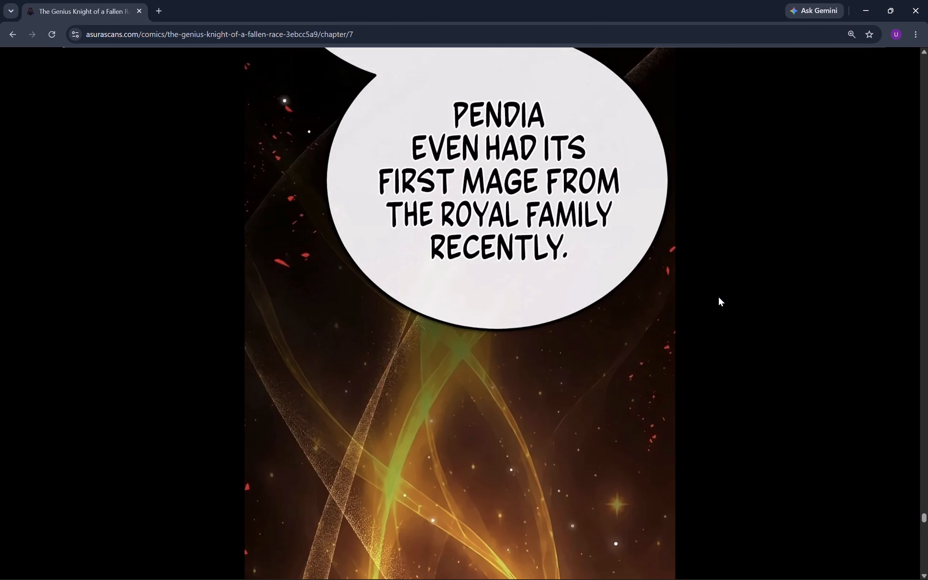